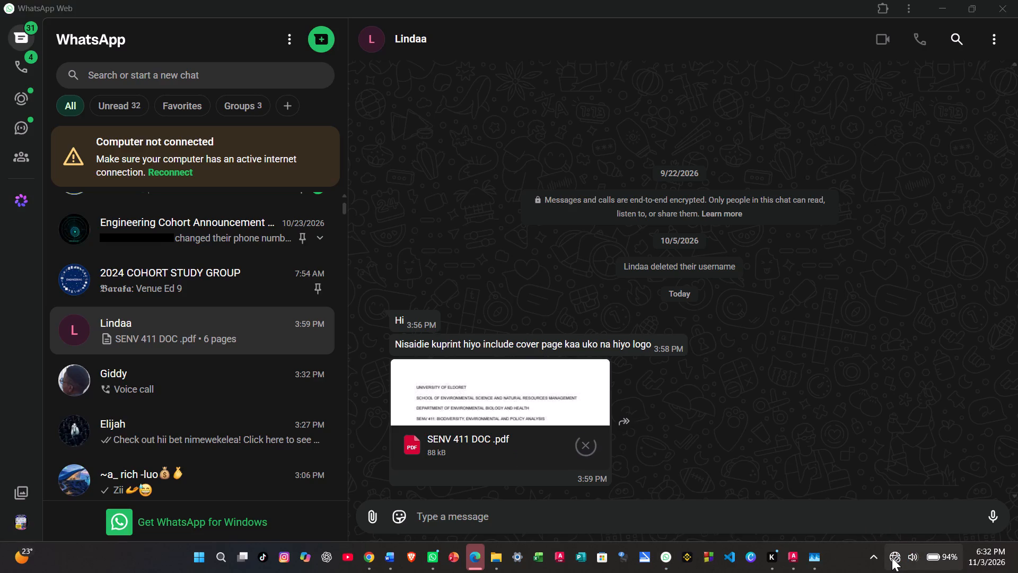
click(839, 318)
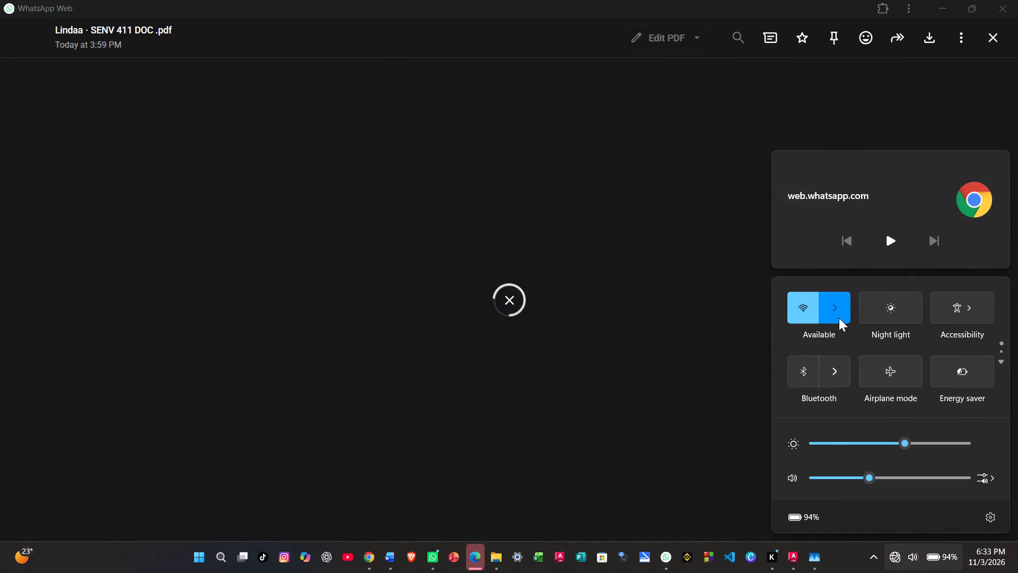
click(839, 325)
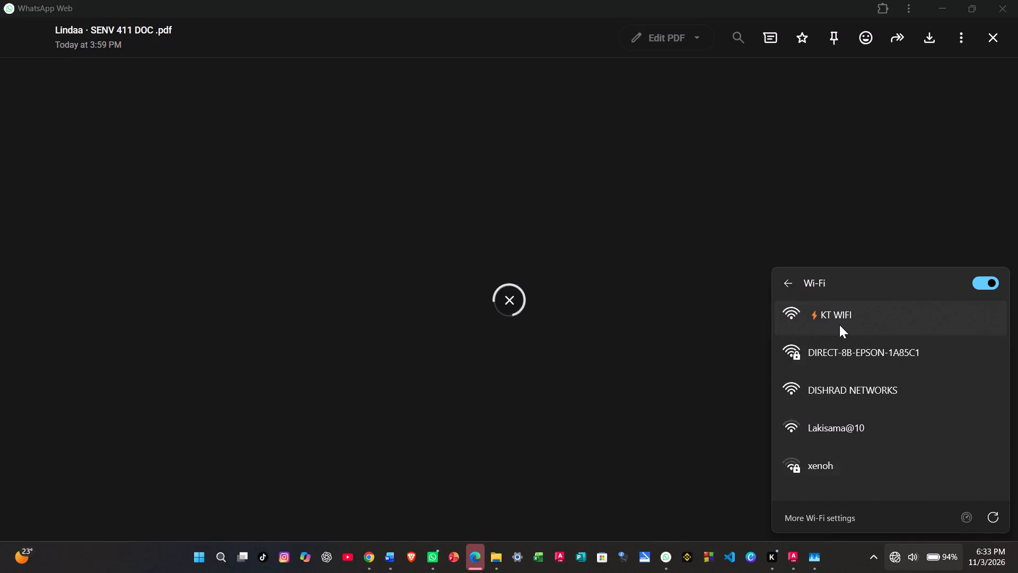
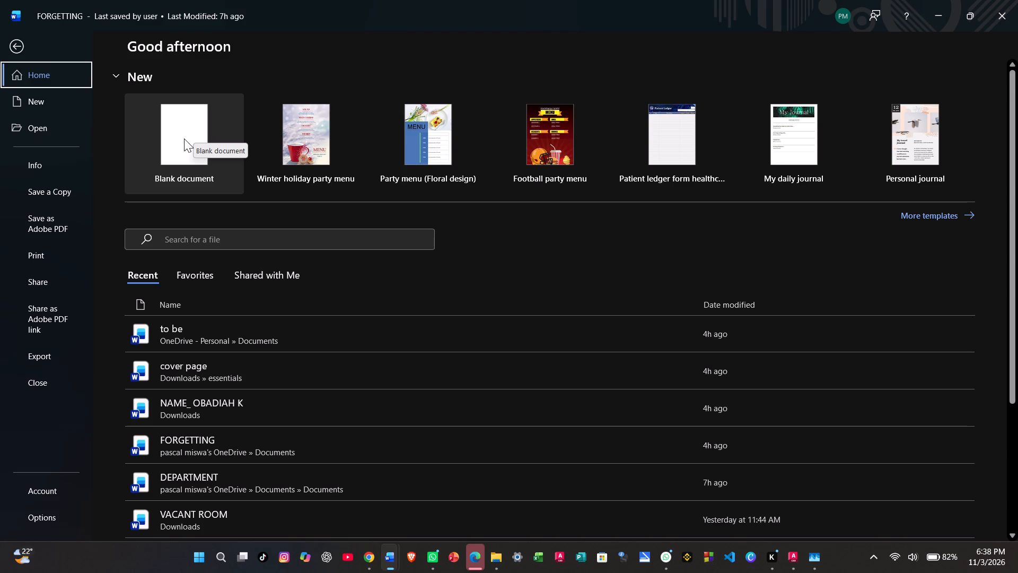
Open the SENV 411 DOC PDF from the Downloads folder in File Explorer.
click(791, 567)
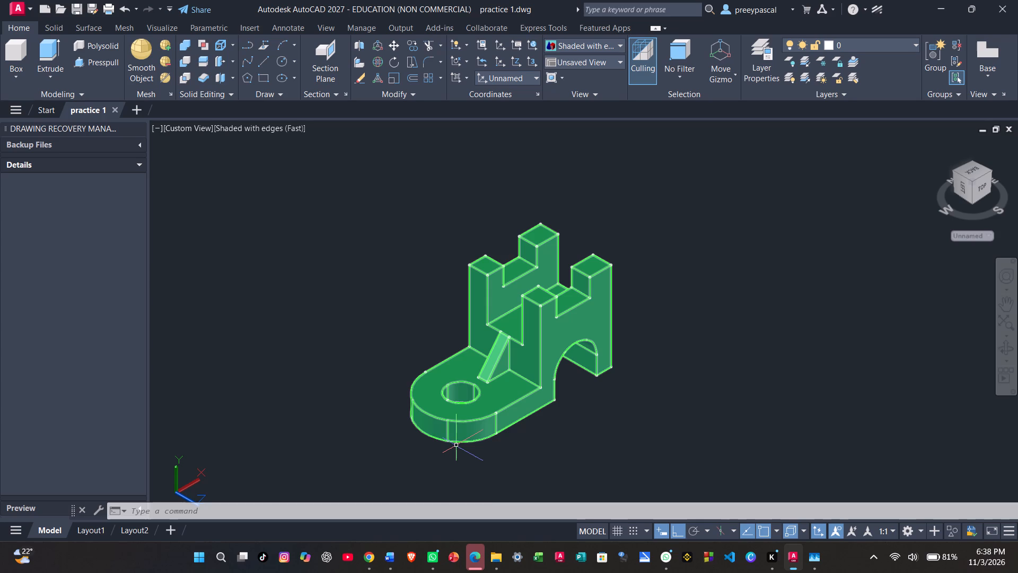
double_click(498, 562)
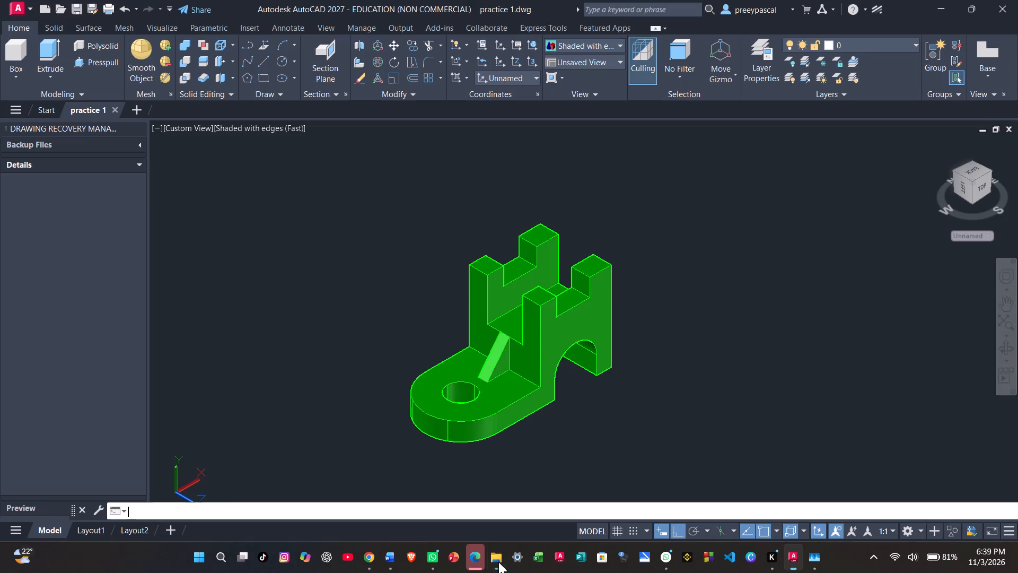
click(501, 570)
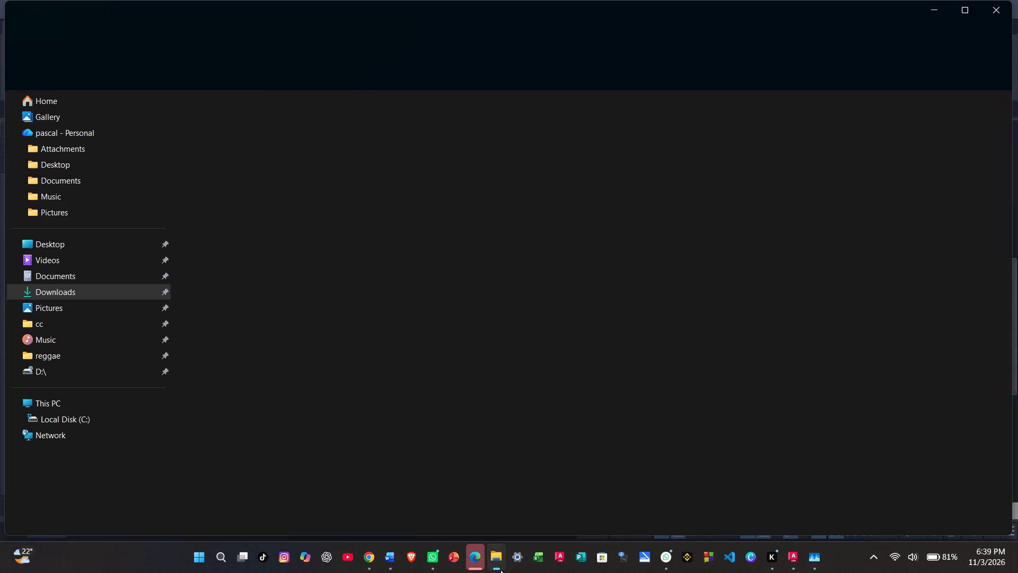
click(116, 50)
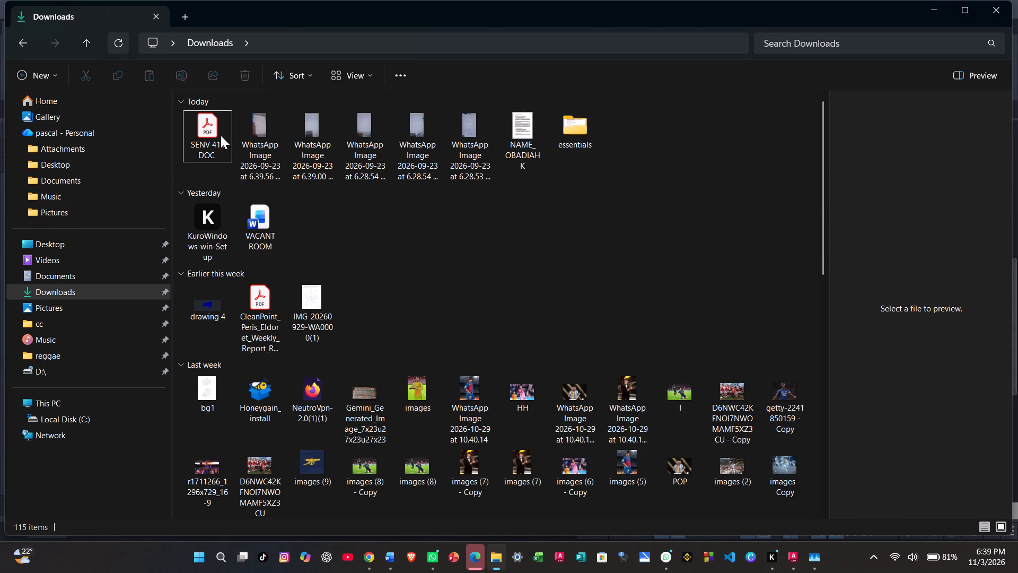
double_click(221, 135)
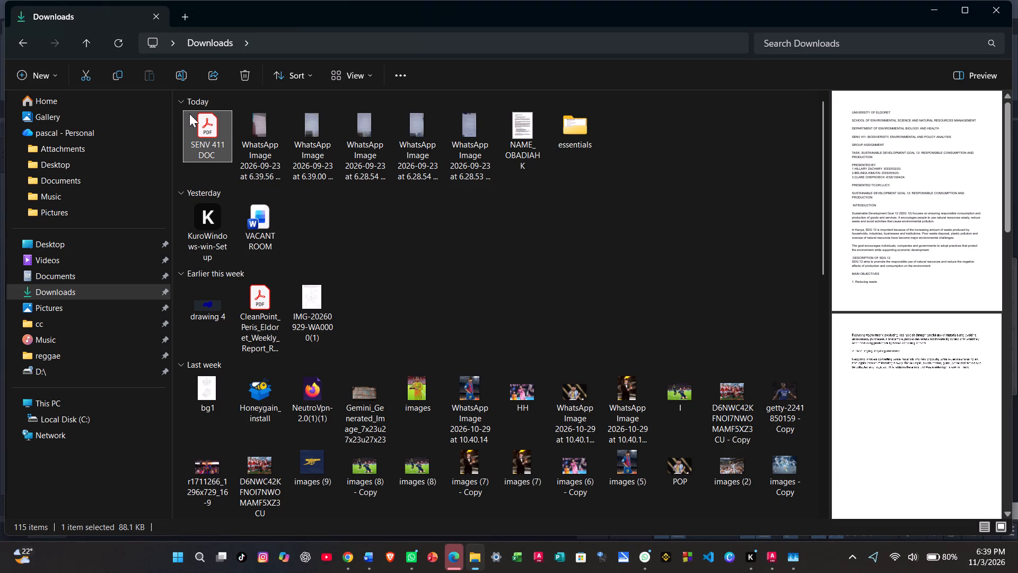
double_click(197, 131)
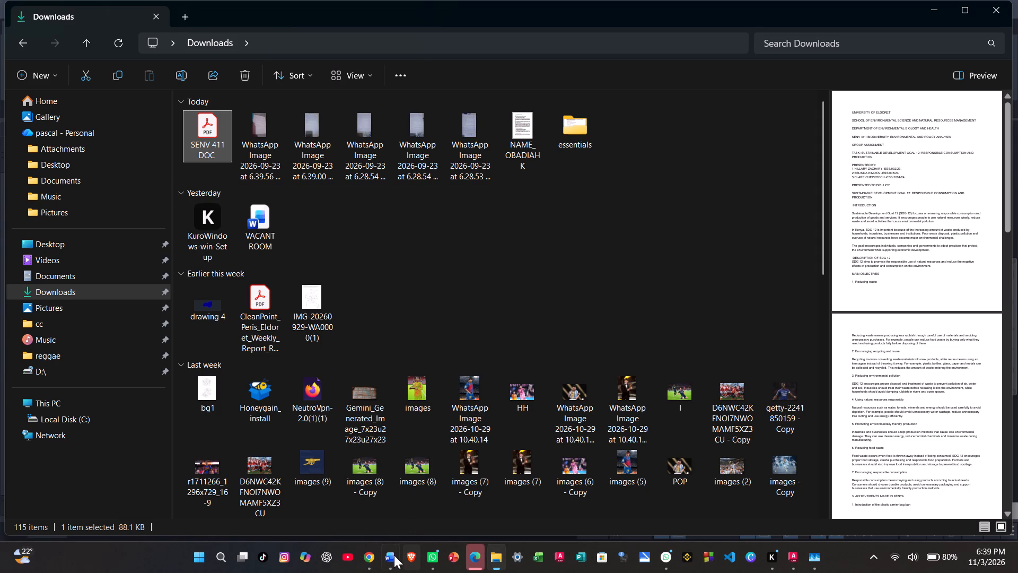
Switch to Word and open the SENV 411 DOC PDF from Downloads, converting it to an editable document.
click(391, 557)
click(453, 488)
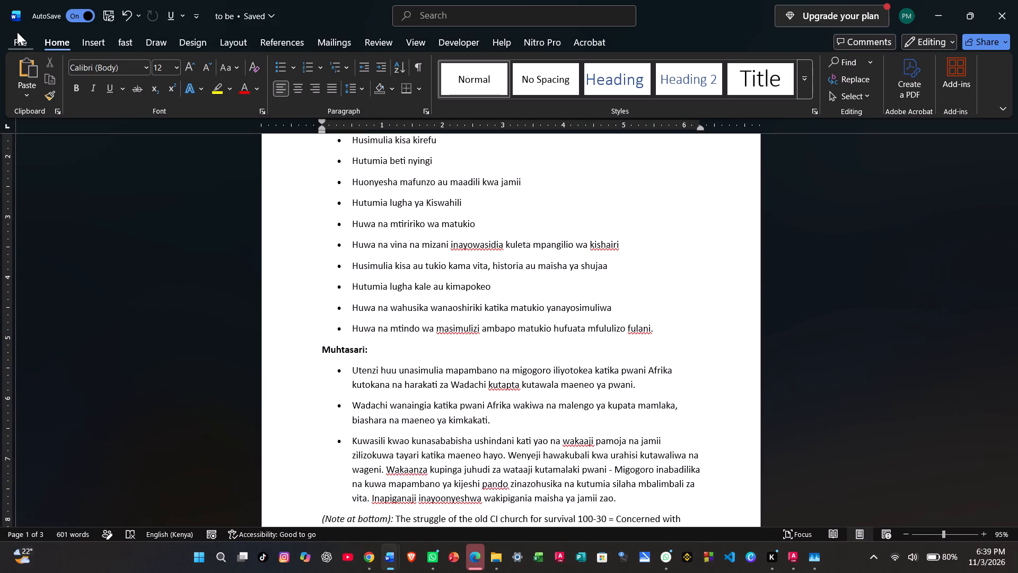
click(17, 32)
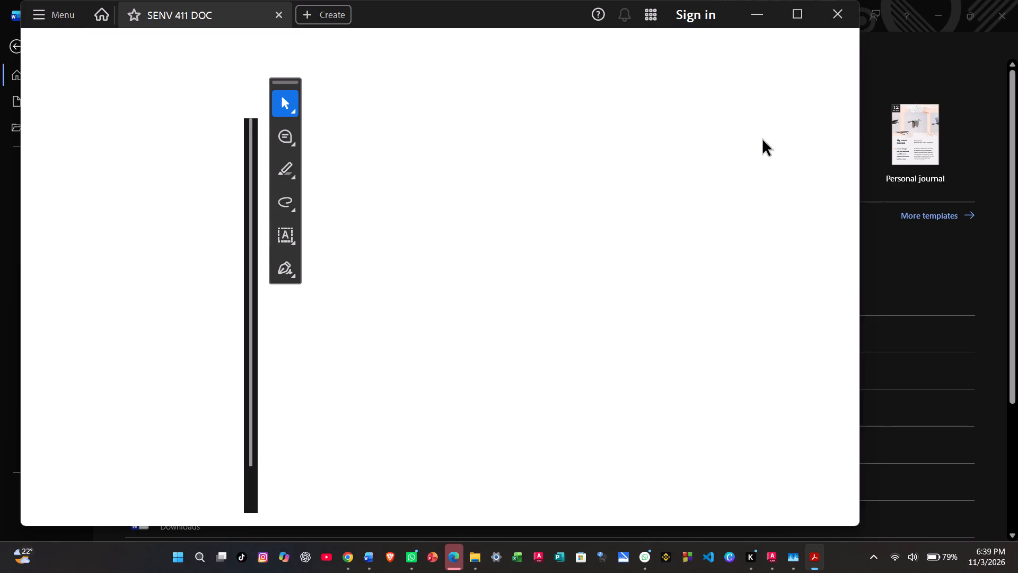
click(844, 16)
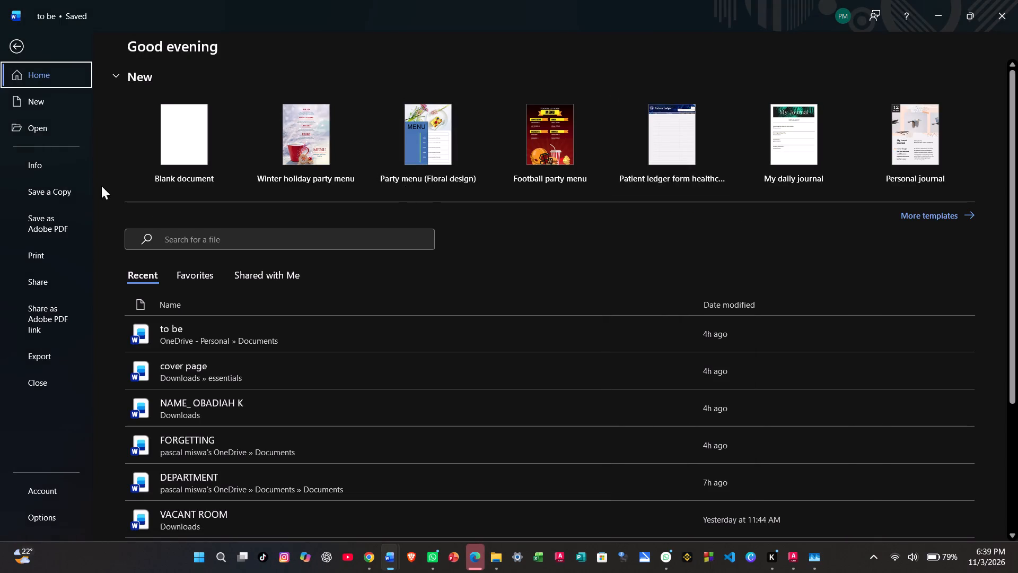
click(52, 136)
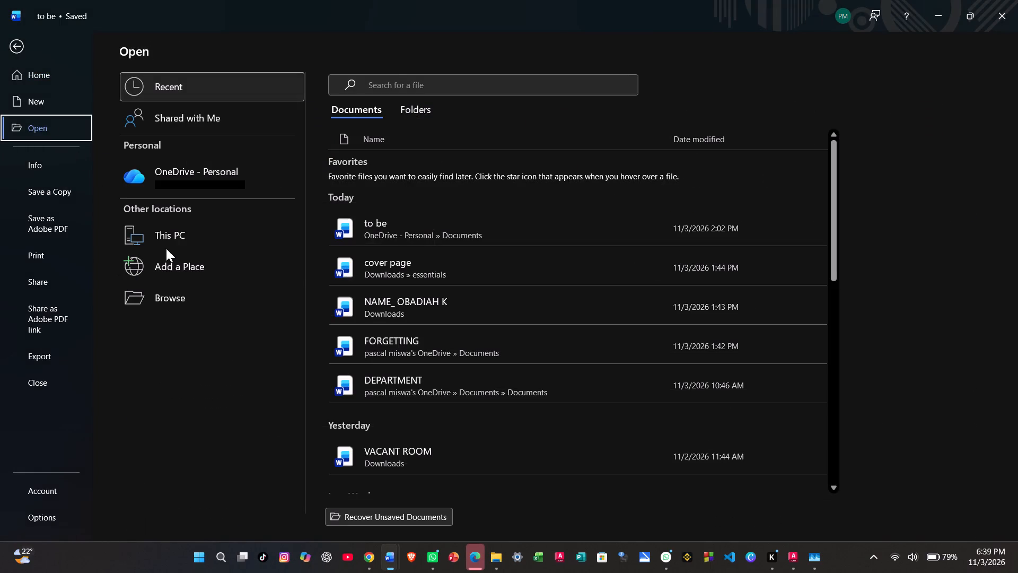
click(166, 306)
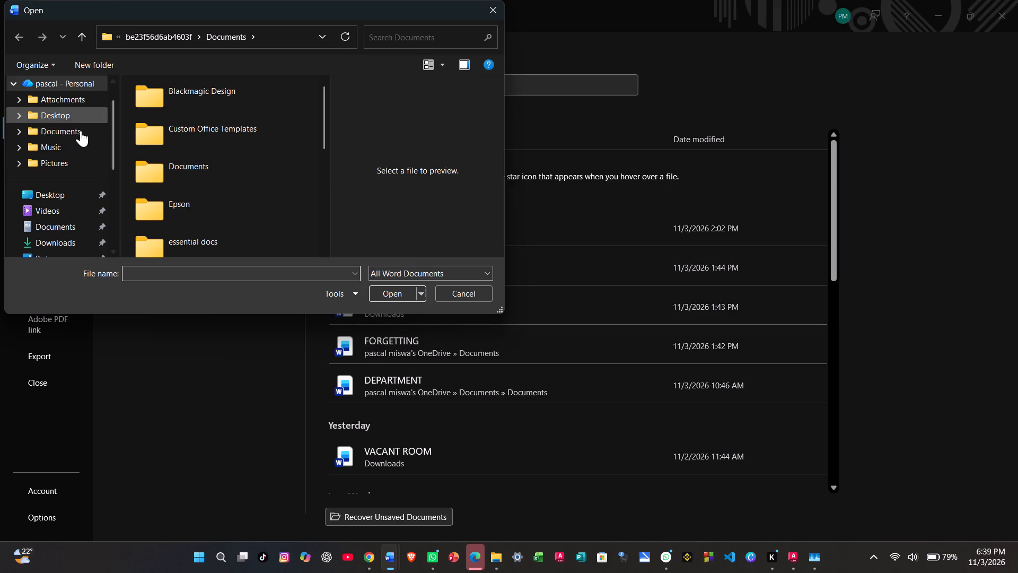
click(78, 236)
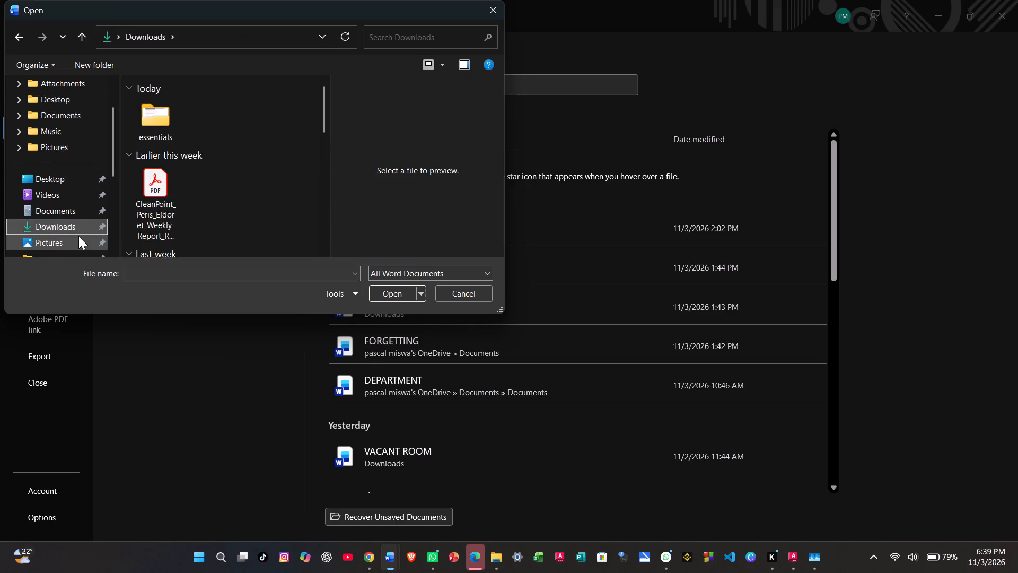
double_click(137, 129)
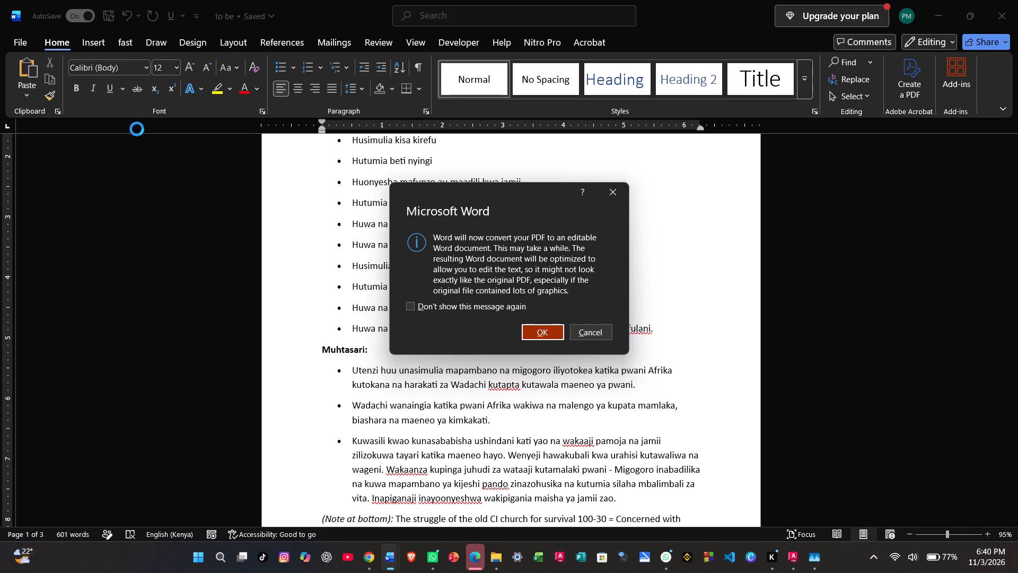
click(550, 329)
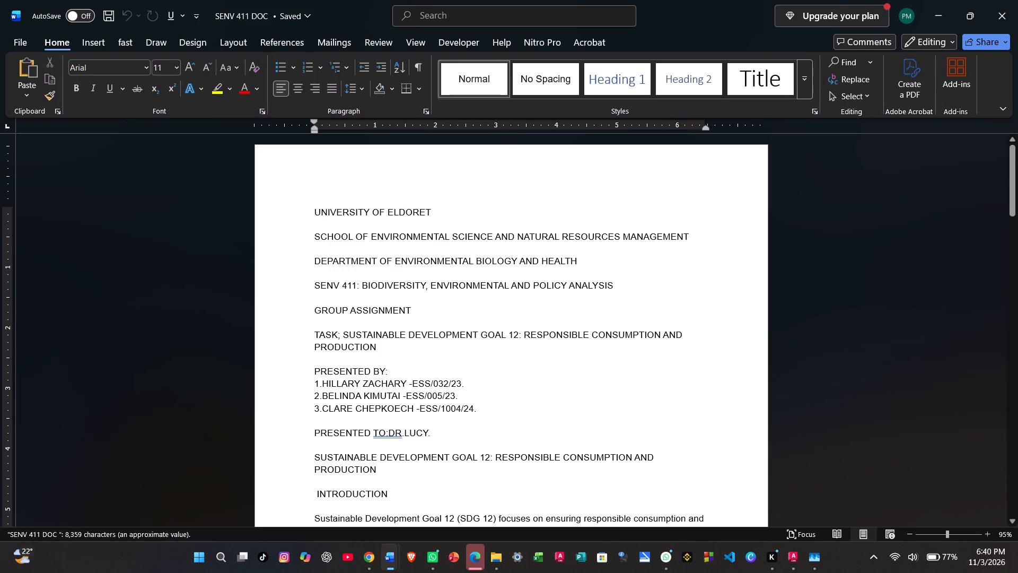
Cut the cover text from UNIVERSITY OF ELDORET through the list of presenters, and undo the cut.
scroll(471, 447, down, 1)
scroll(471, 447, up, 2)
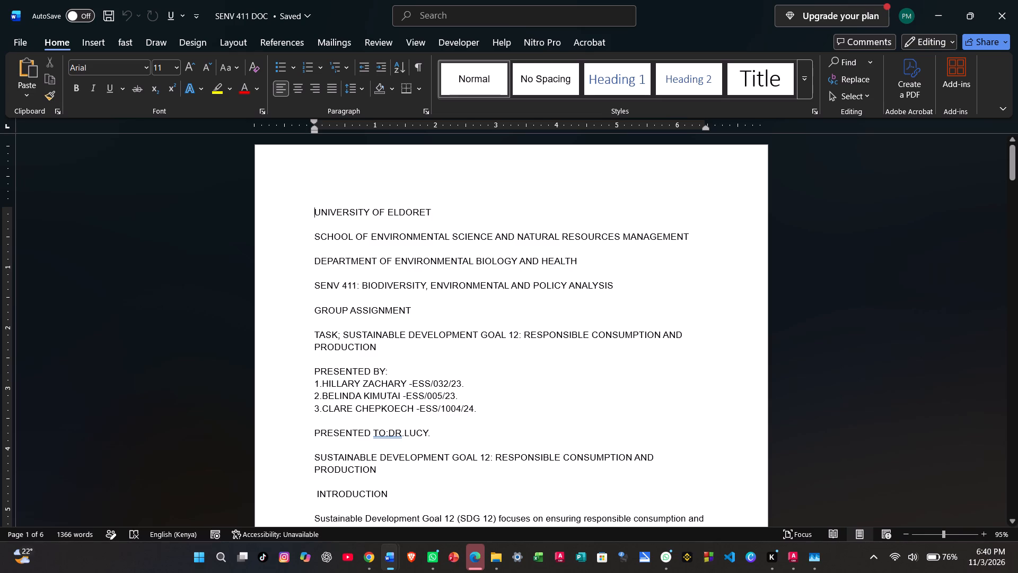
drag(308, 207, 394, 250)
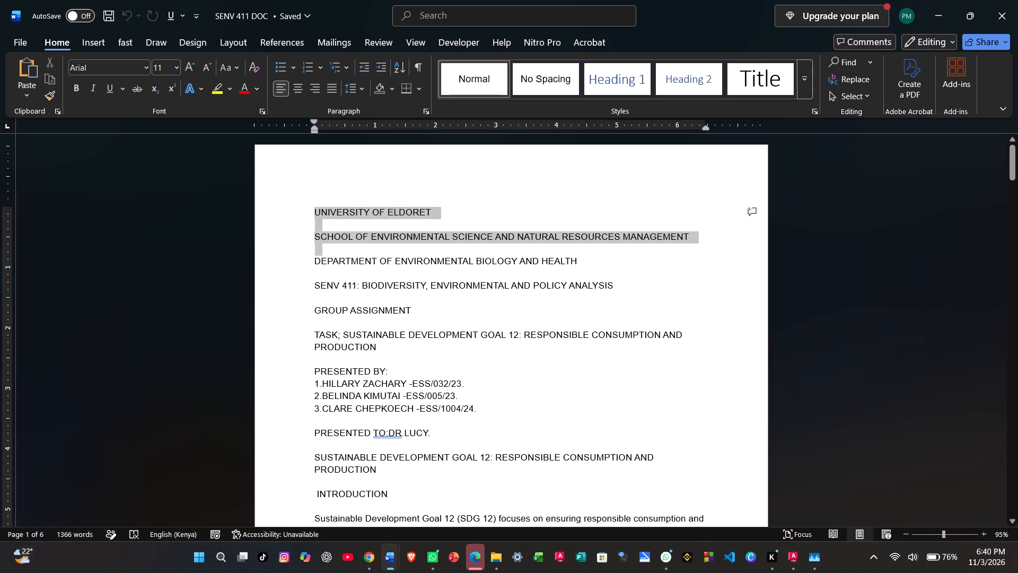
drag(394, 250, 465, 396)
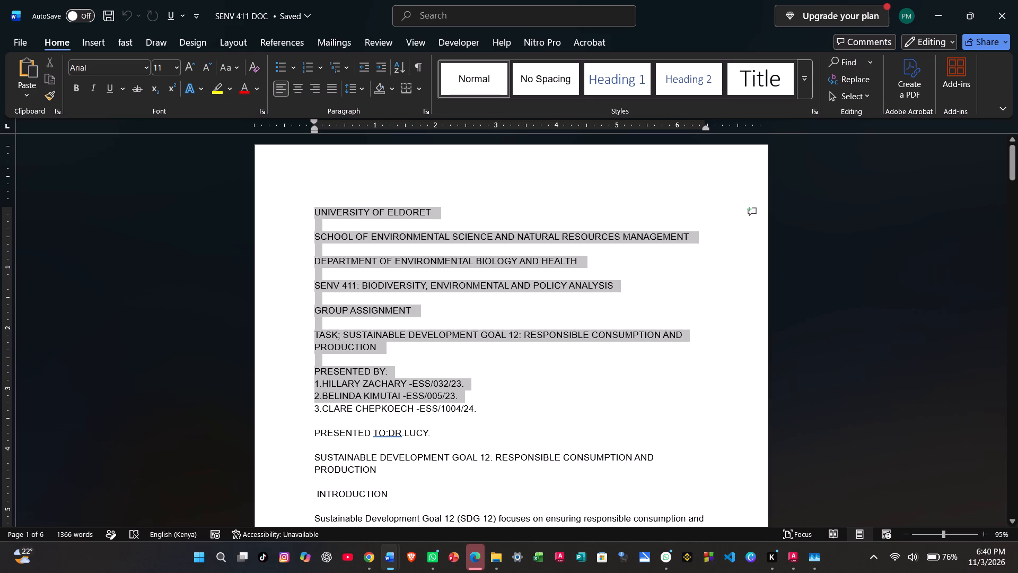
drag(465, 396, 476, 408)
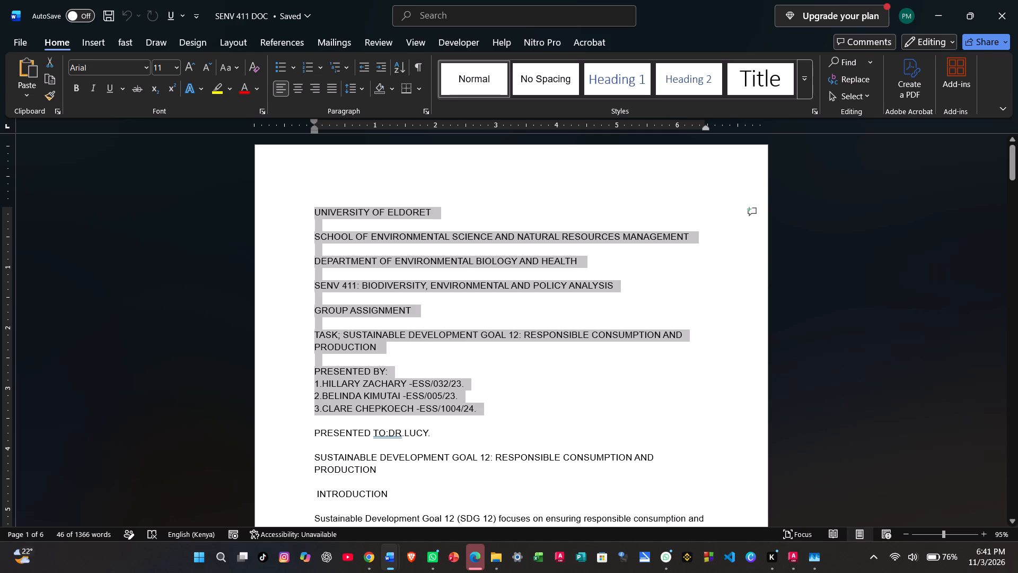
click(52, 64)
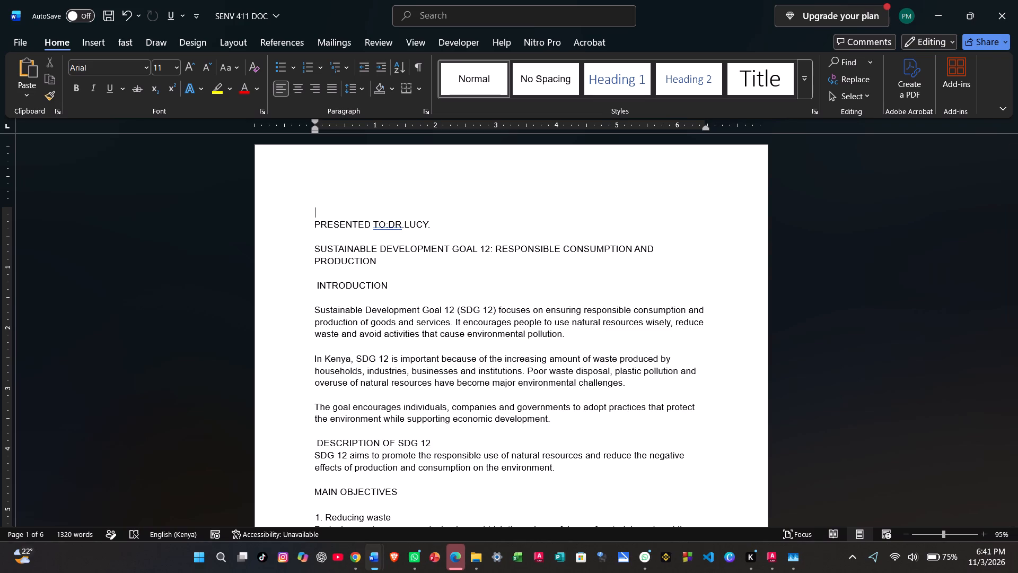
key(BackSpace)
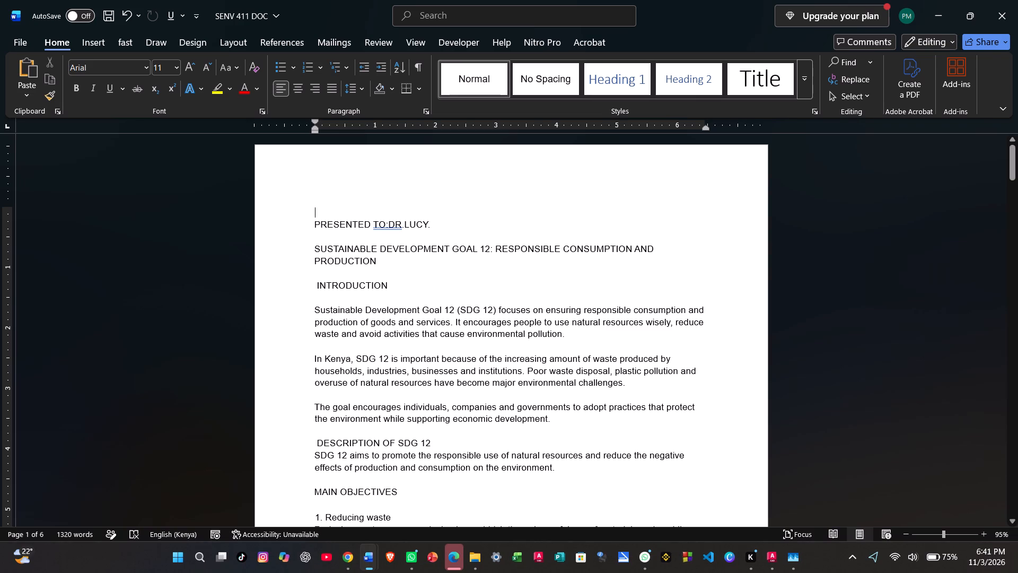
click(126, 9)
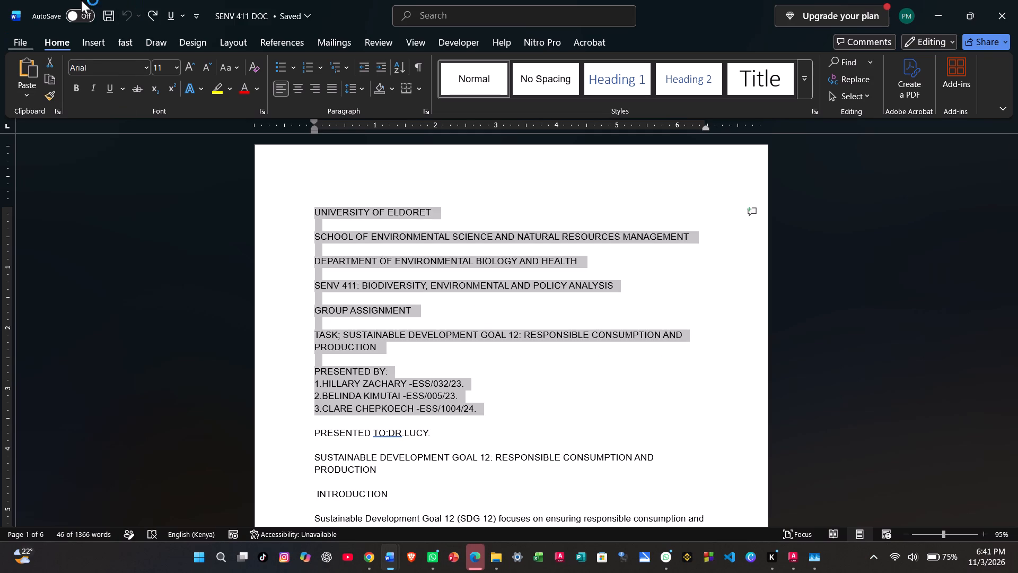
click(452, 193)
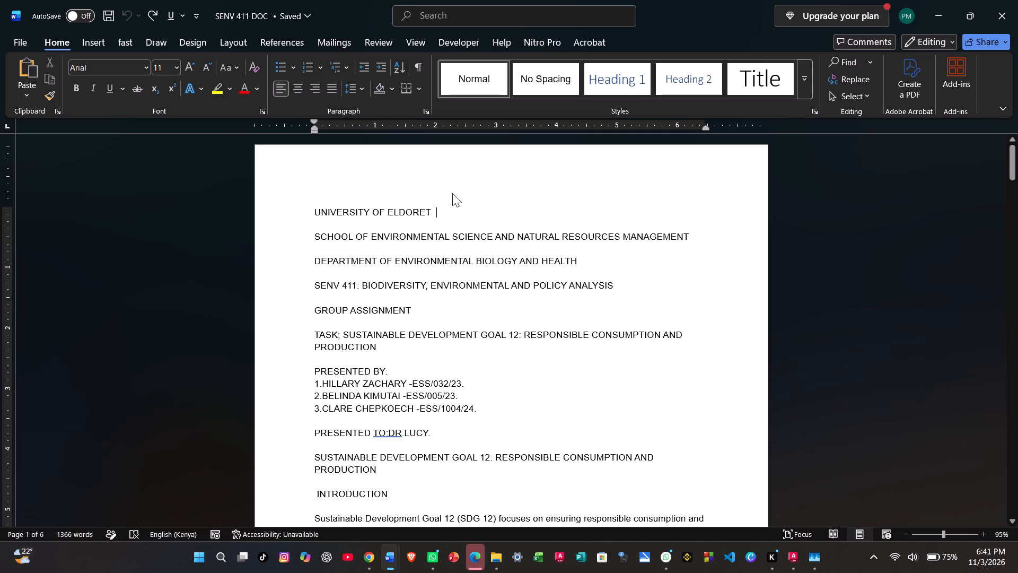
Cut the cover text from UNIVERSITY OF ELDORET through the PRESENTED TO line at the start of the document.
drag(311, 213, 491, 333)
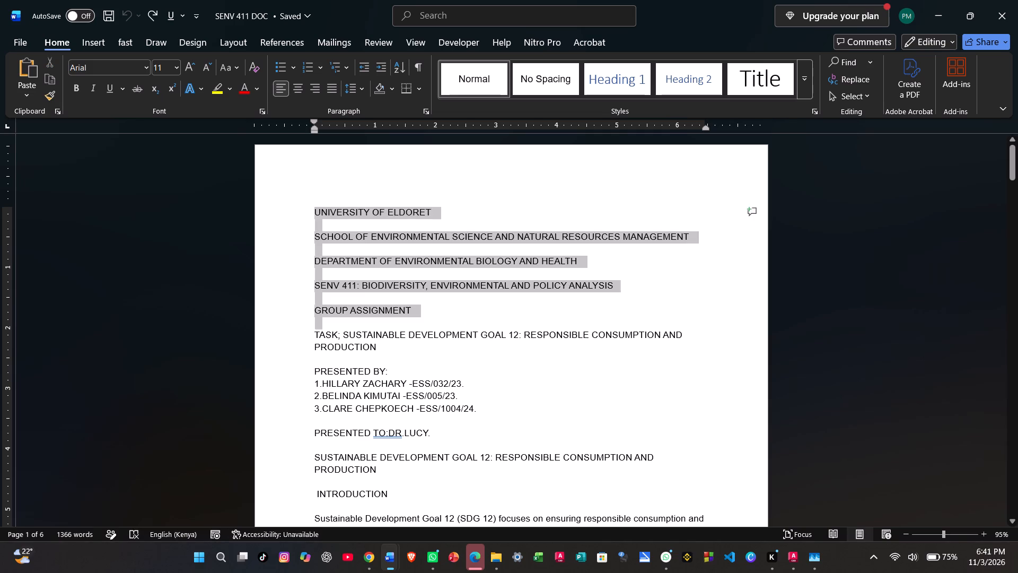
drag(491, 333, 501, 426)
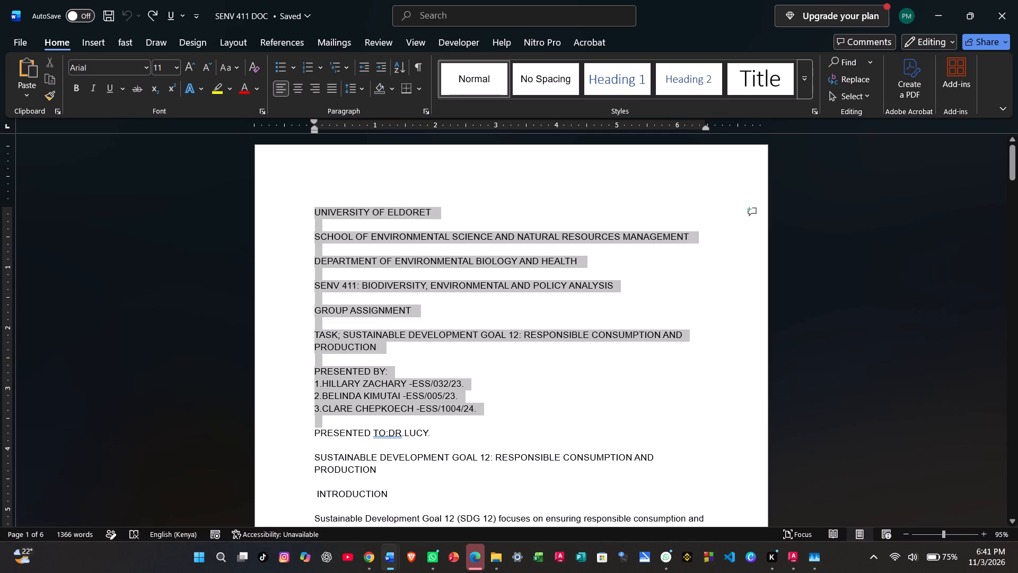
drag(501, 426, 510, 442)
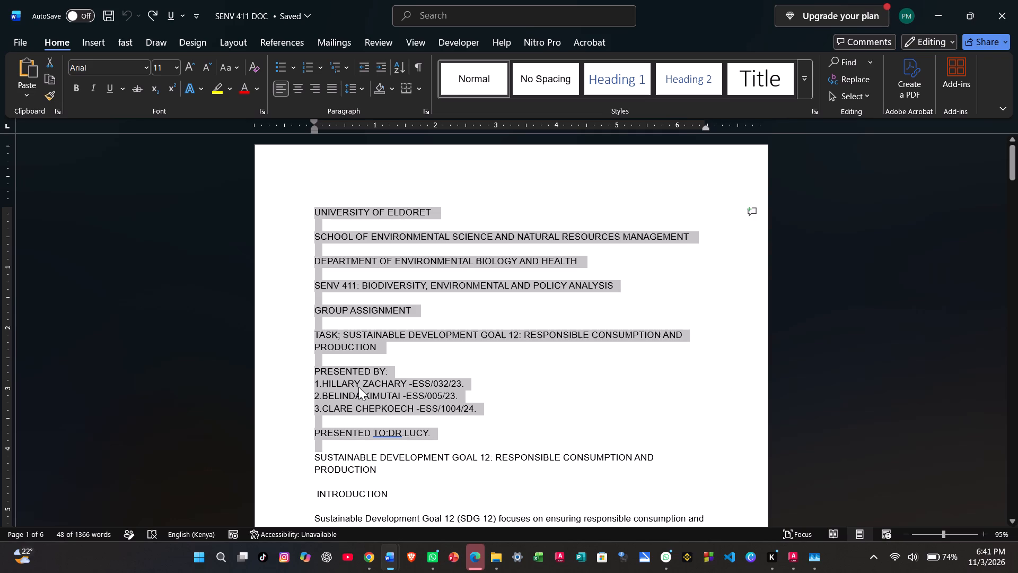
click(50, 62)
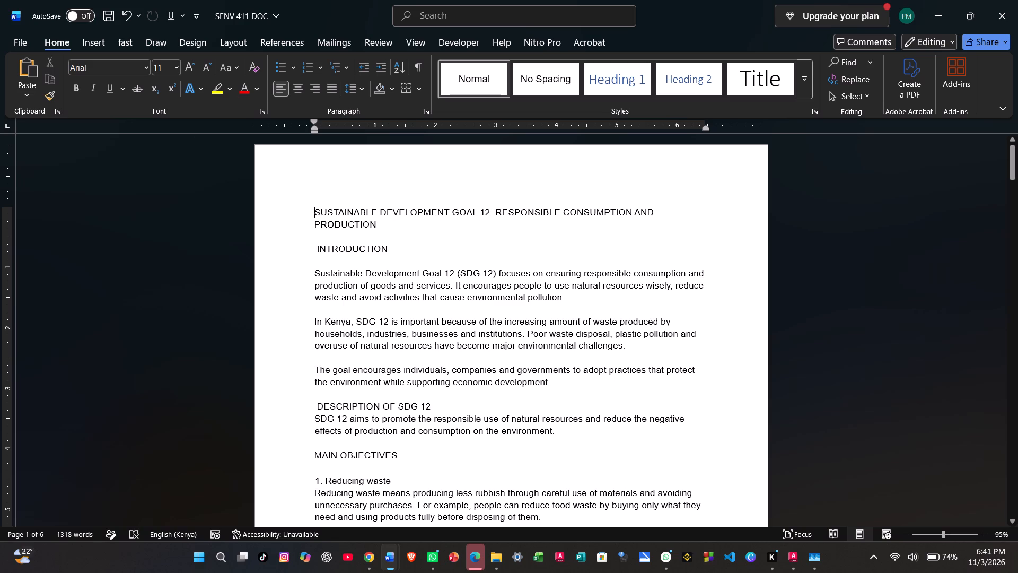
click(327, 186)
Make the SUSTAINABLE DEVELOPMENT GOAL 12 title and the INTRODUCTION heading bold.
drag(313, 210, 401, 228)
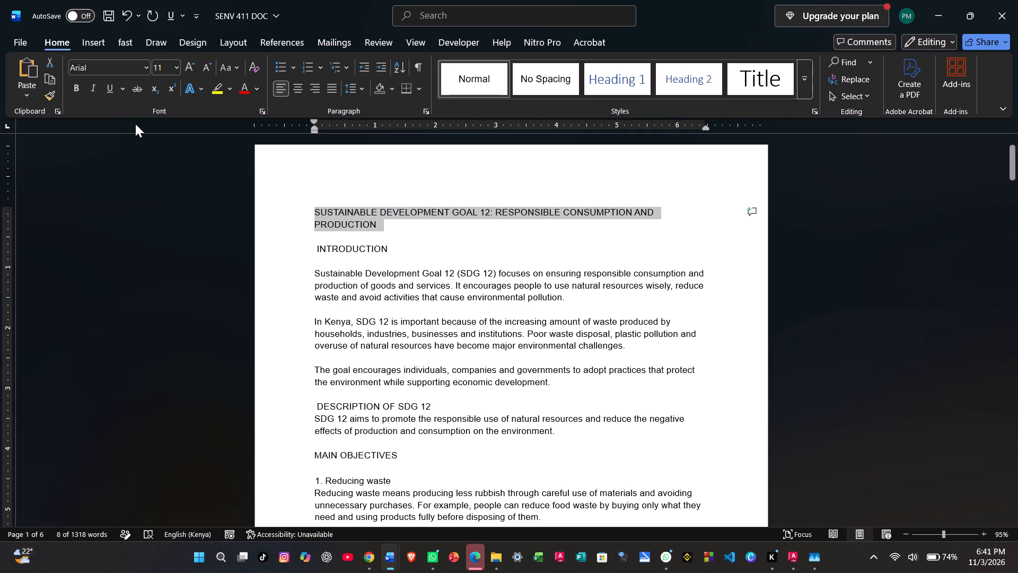
click(76, 86)
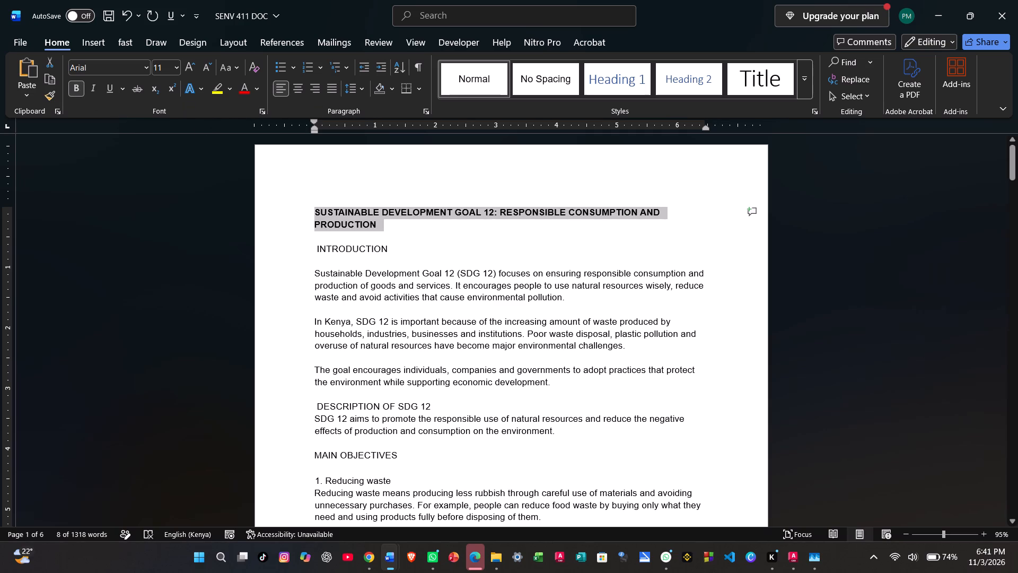
click(452, 255)
drag(309, 246, 391, 244)
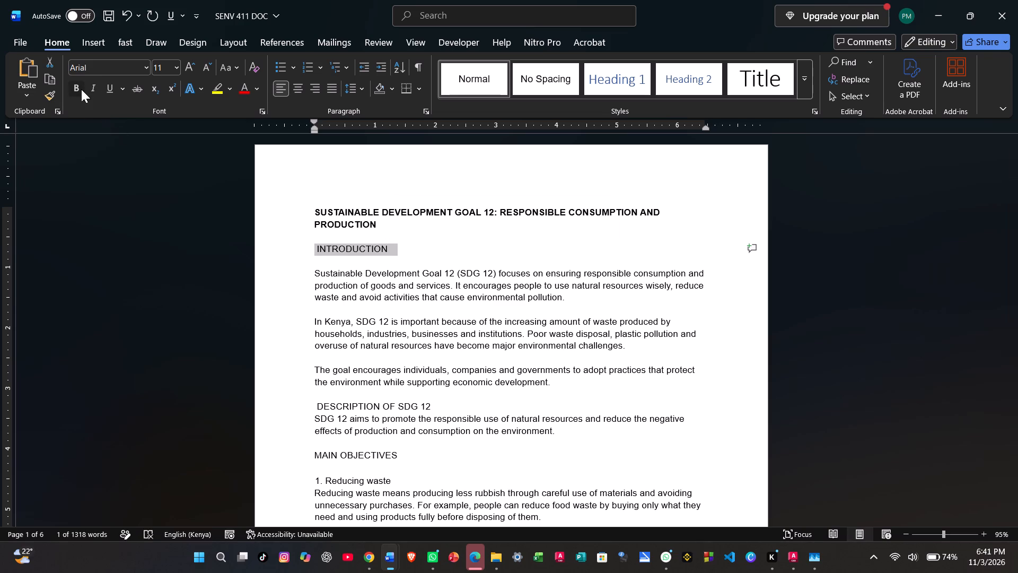
click(81, 89)
click(415, 221)
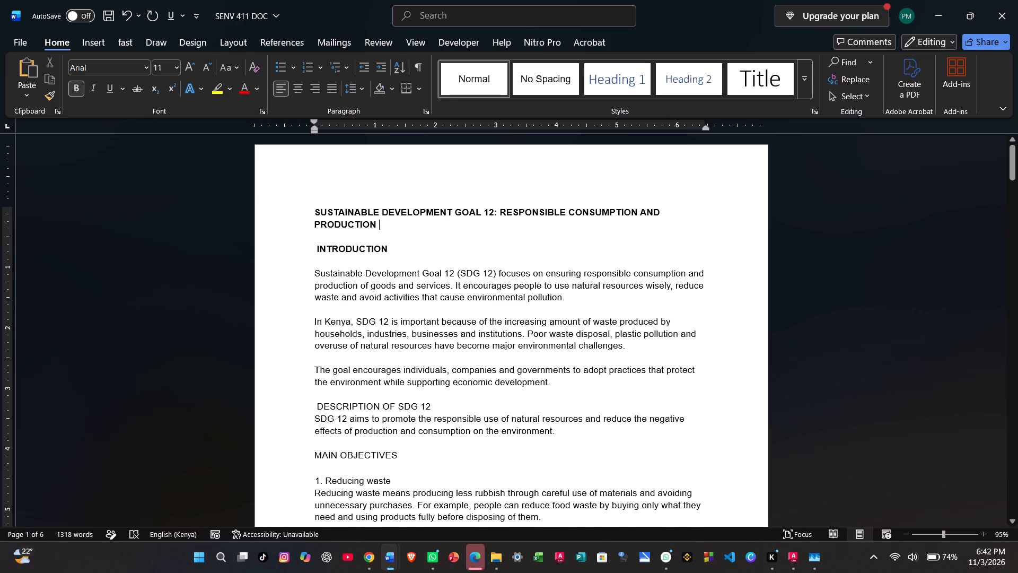
Make the MAIN OBJECTIVES heading on the first page bold.
scroll(356, 302, down, 3)
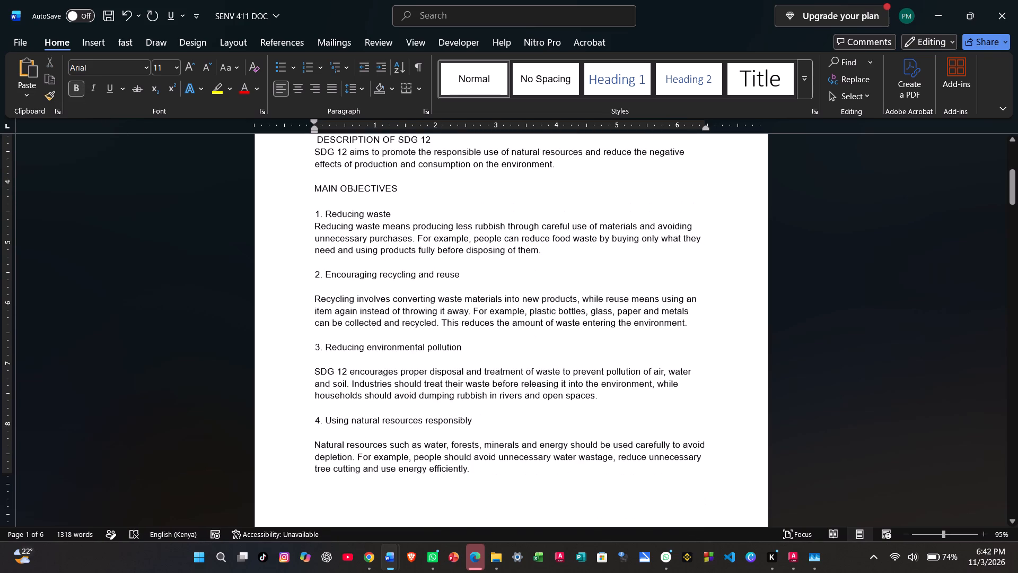
scroll(330, 328, up, 3)
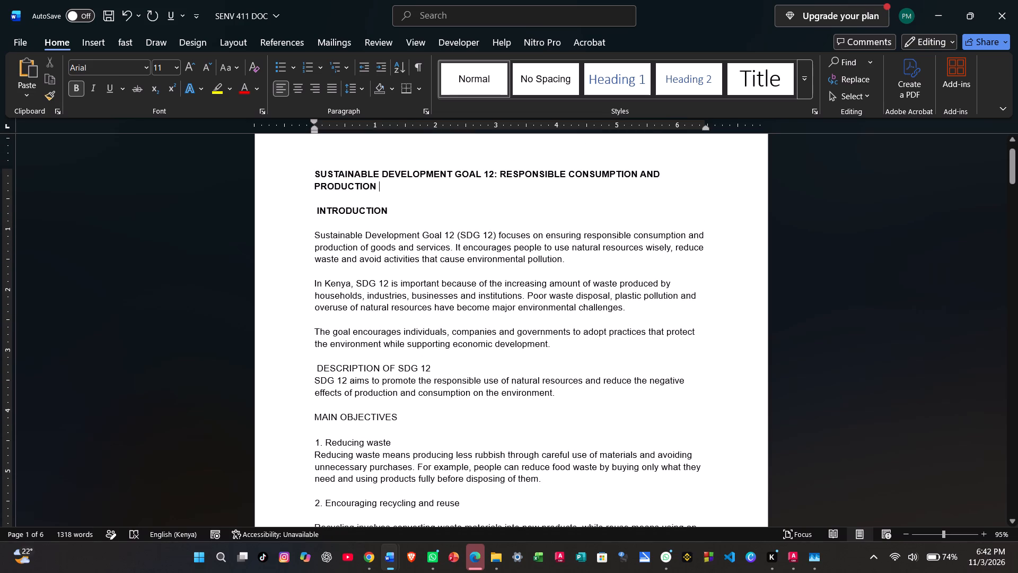
scroll(330, 328, down, 1)
drag(310, 314, 416, 319)
click(426, 296)
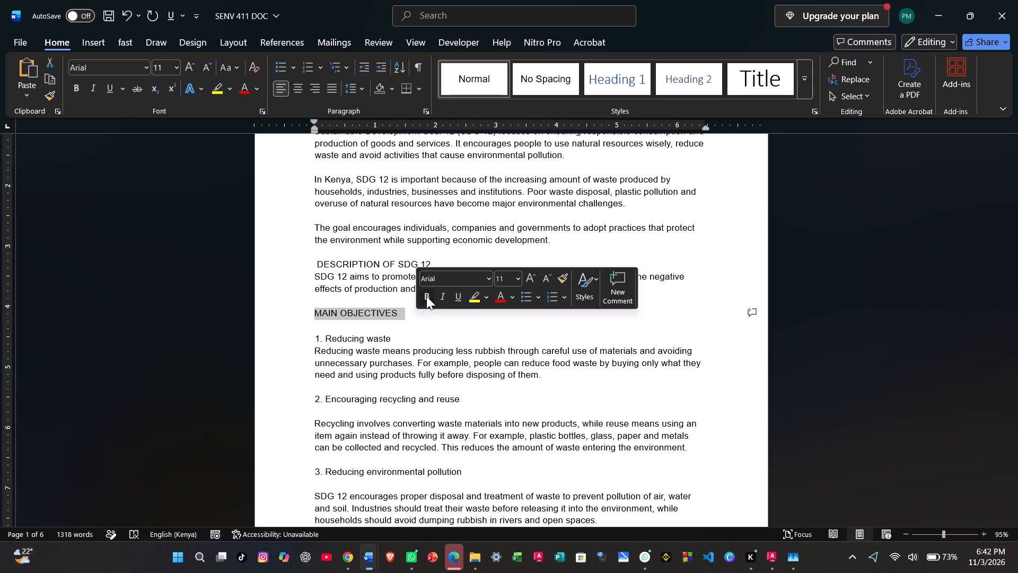
click(361, 272)
Make the 3. ACHIEVEMENTS MADE IN KENYA heading on the second page bold.
scroll(361, 272, down, 6)
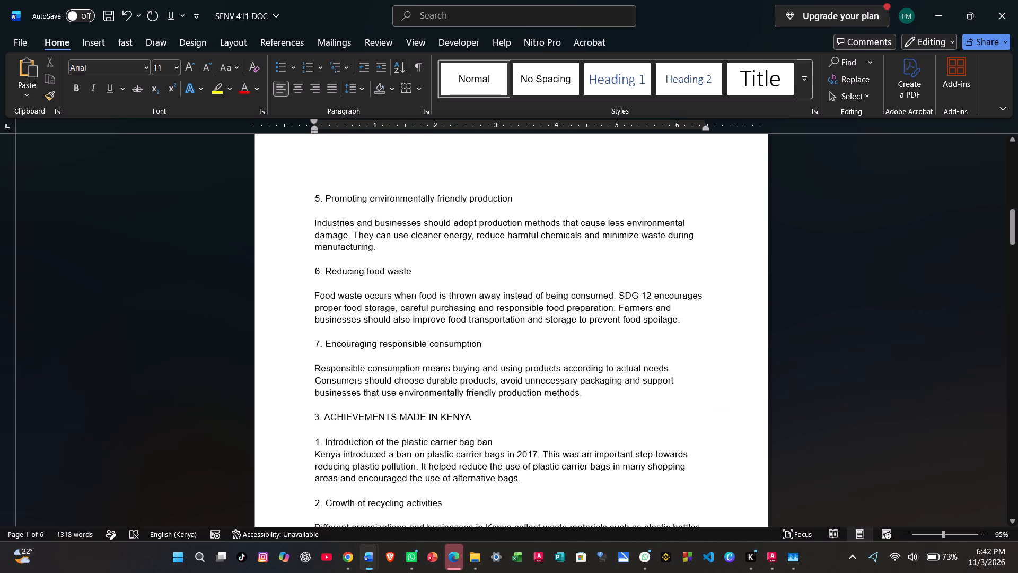
scroll(361, 272, down, 1)
click(308, 326)
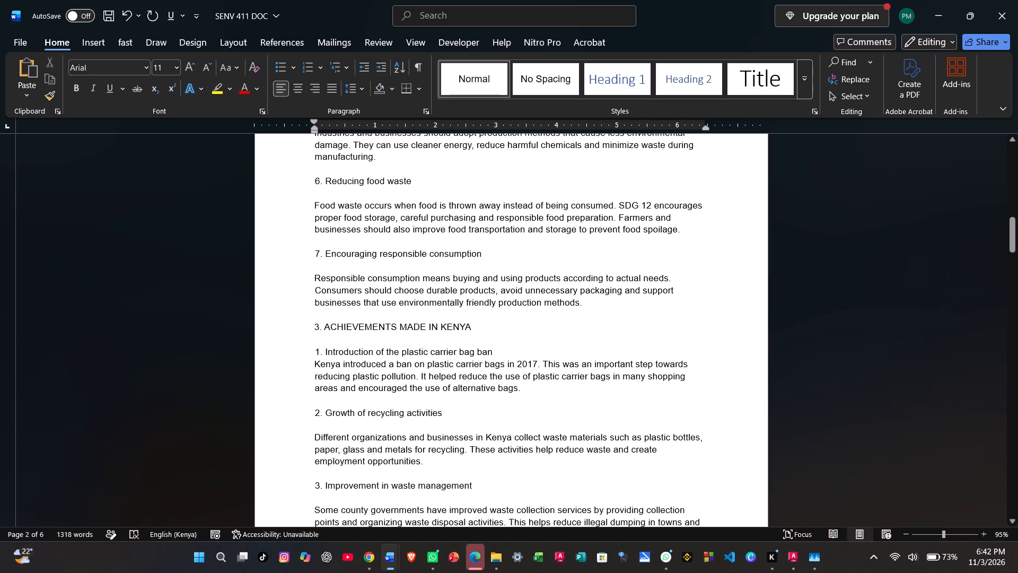
drag(308, 326, 450, 334)
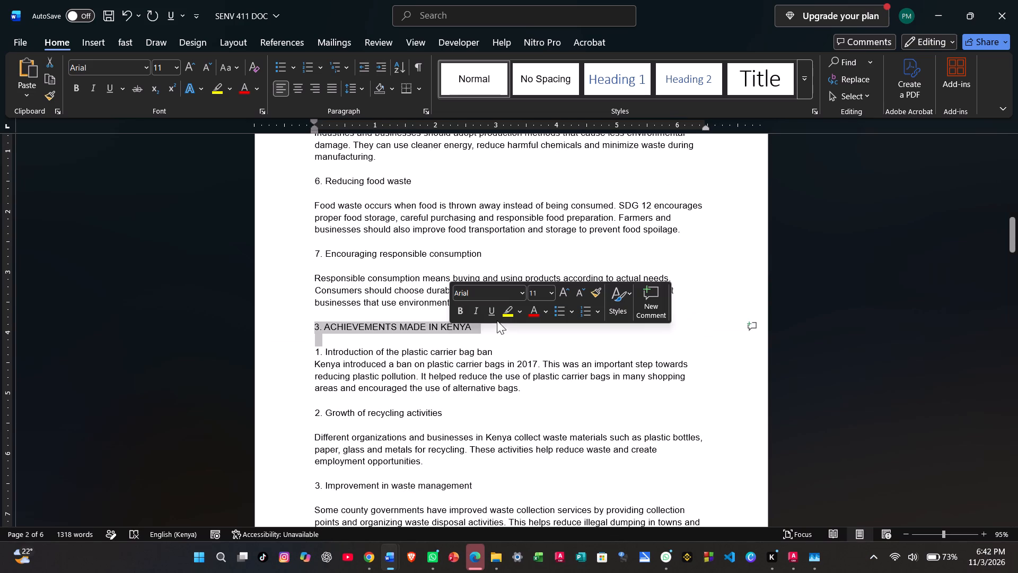
click(457, 312)
click(417, 356)
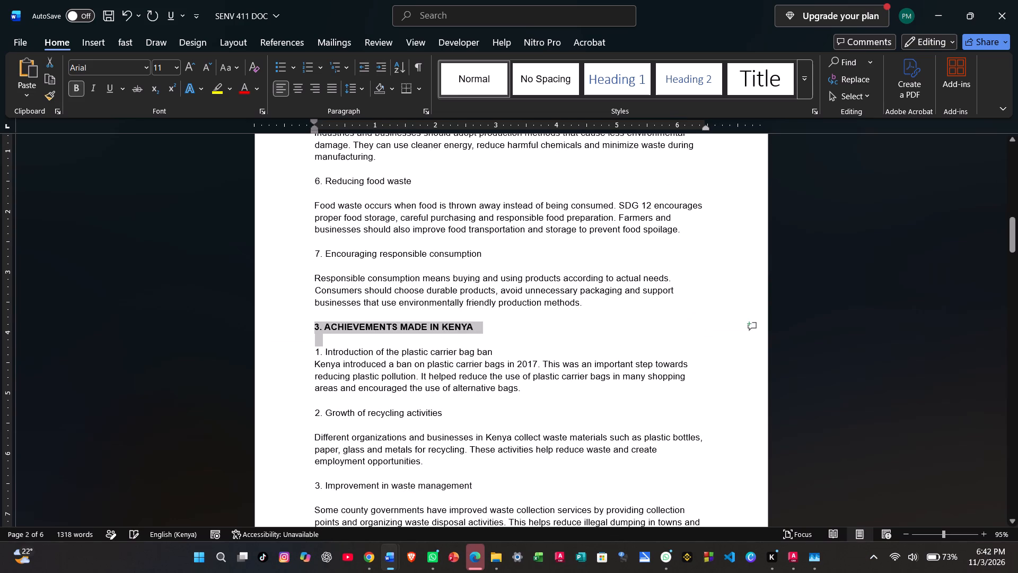
Make the CHALLENGES ENCOUNTERED IN PROMOTING SDG 12 IN KENYA heading on the third page bold.
scroll(417, 356, down, 4)
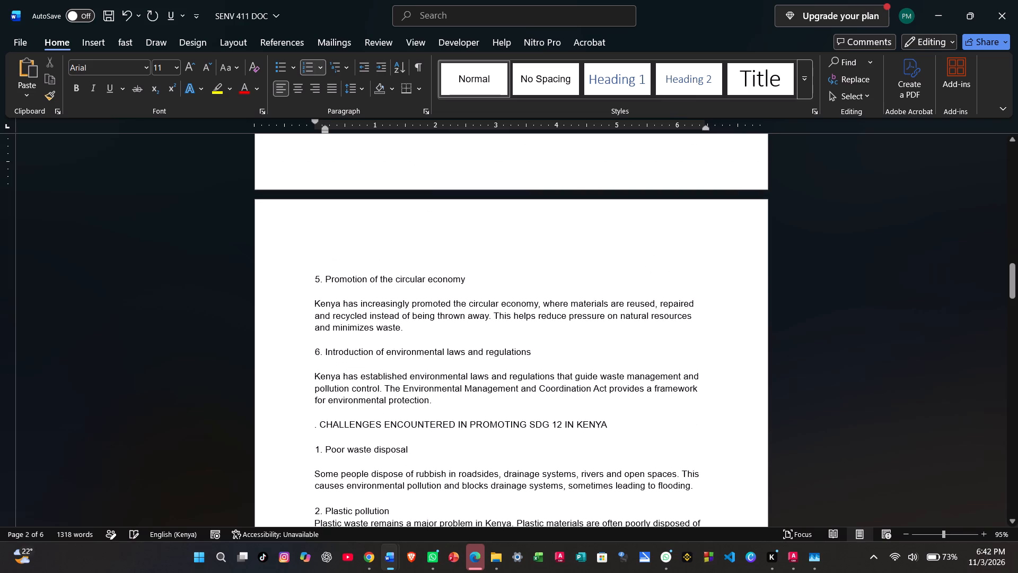
scroll(417, 356, down, 1)
drag(314, 354, 337, 360)
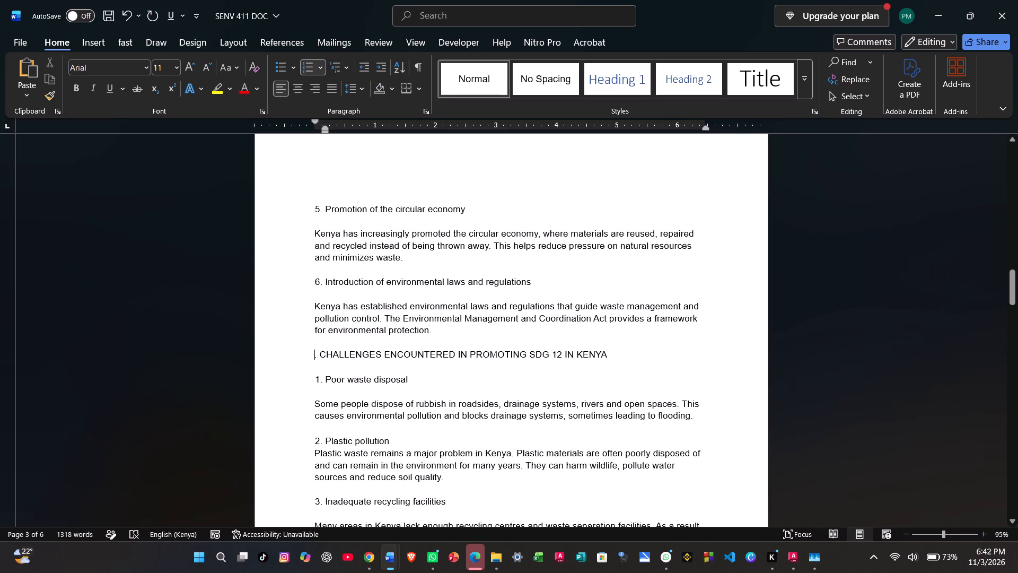
drag(337, 360, 586, 361)
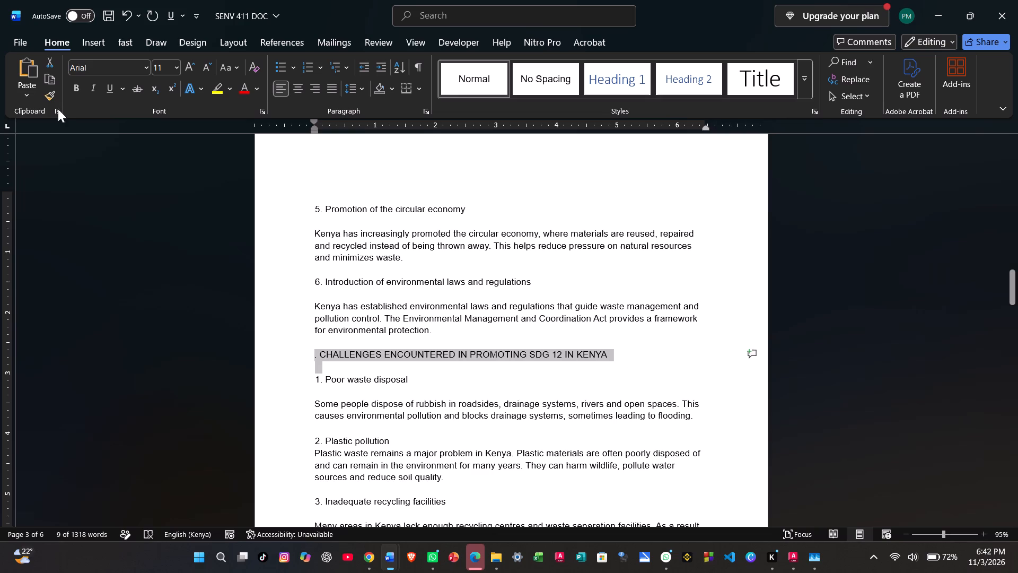
click(80, 90)
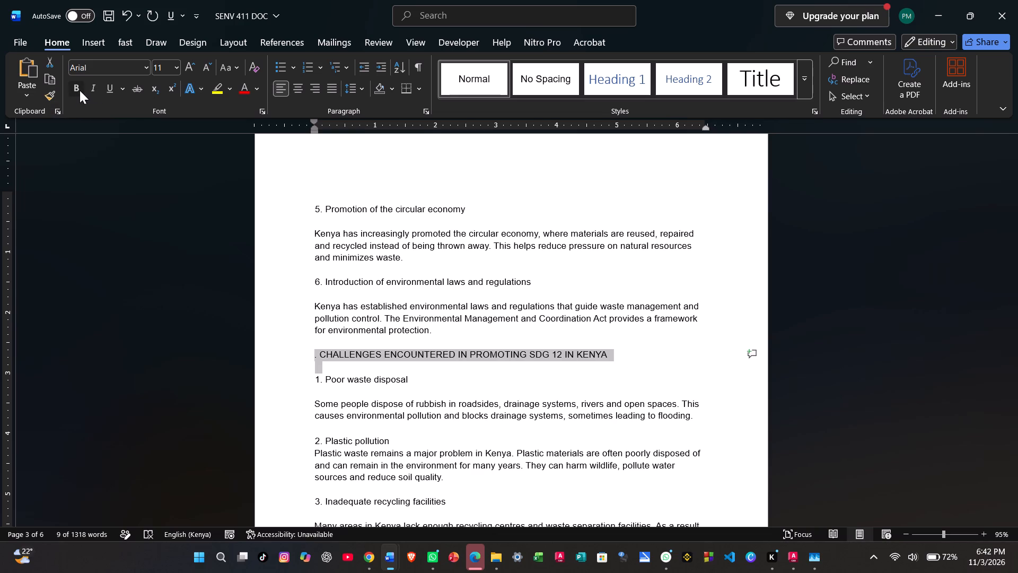
click(424, 343)
Delete the stray period and space before the CHALLENGES ENCOUNTERED IN PROMOTING SDG 12 IN KENYA heading.
scroll(424, 343, down, 1)
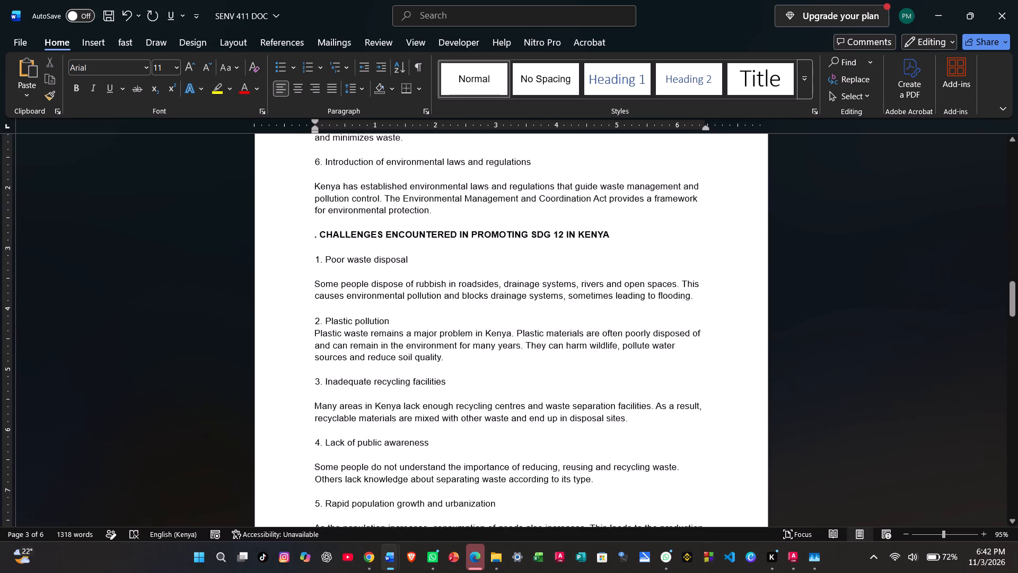
scroll(424, 343, down, 2)
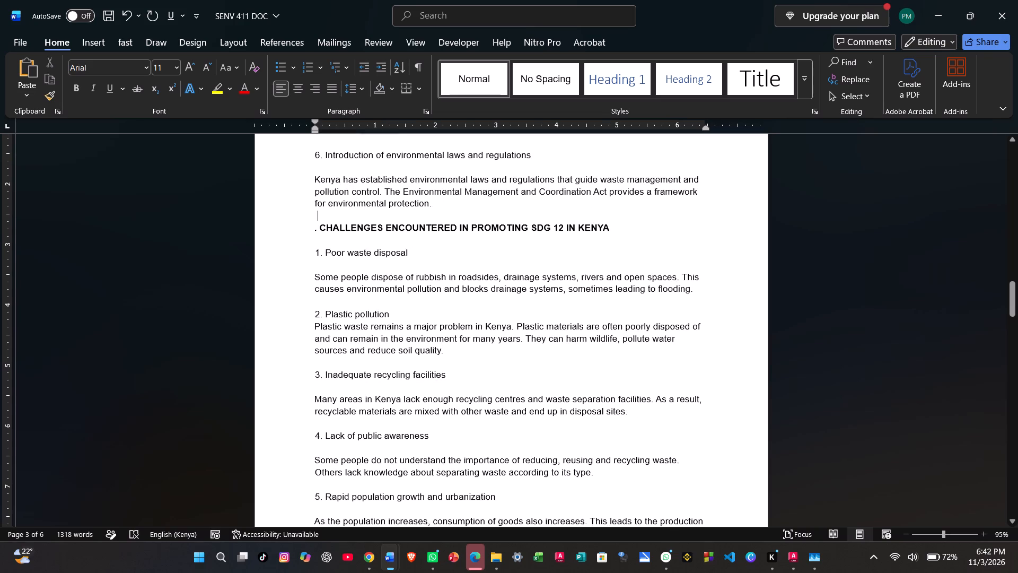
click(324, 221)
click(320, 222)
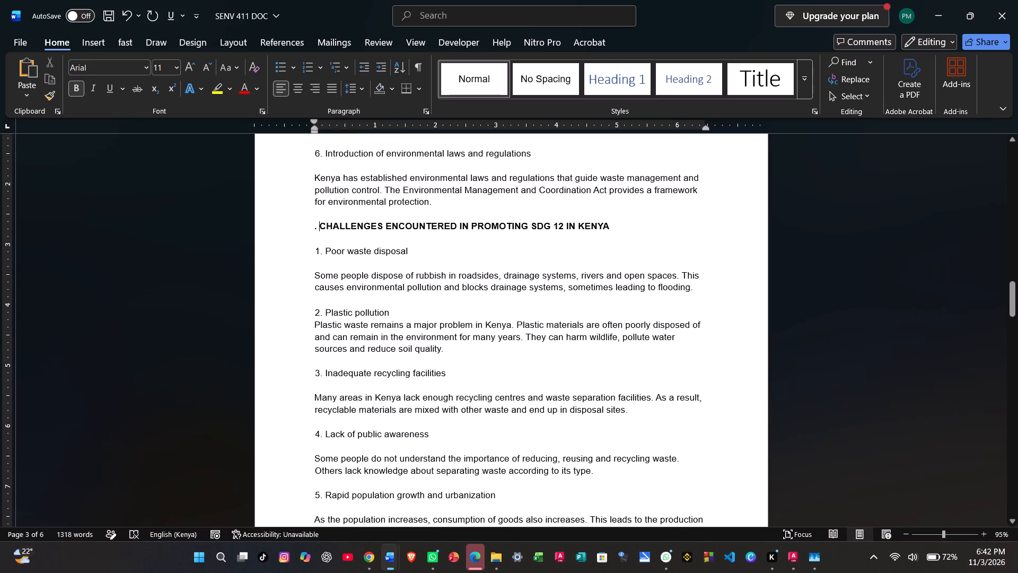
key(BackSpace)
key(BackSpace)
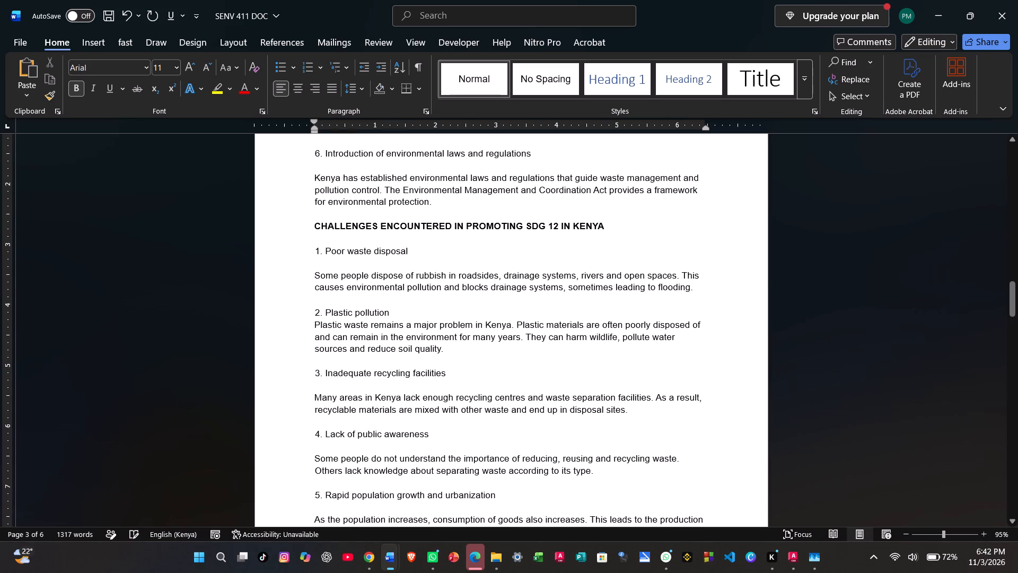
Make the WAY FORWARD FOR BETTER IMPROVEMENT OF SDG 12 IN KENYA heading on the fourth page bold.
scroll(420, 257, down, 3)
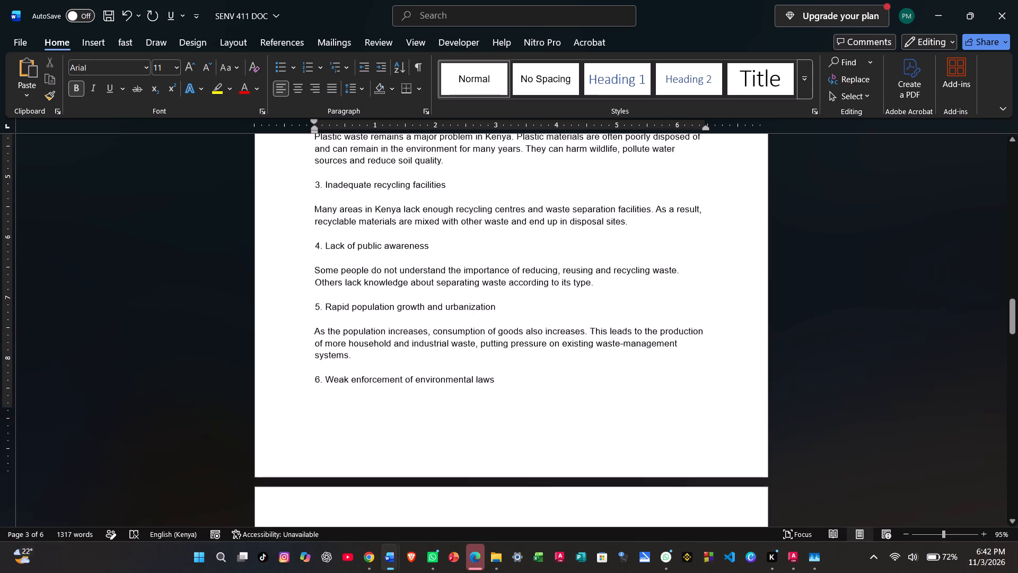
scroll(420, 257, down, 4)
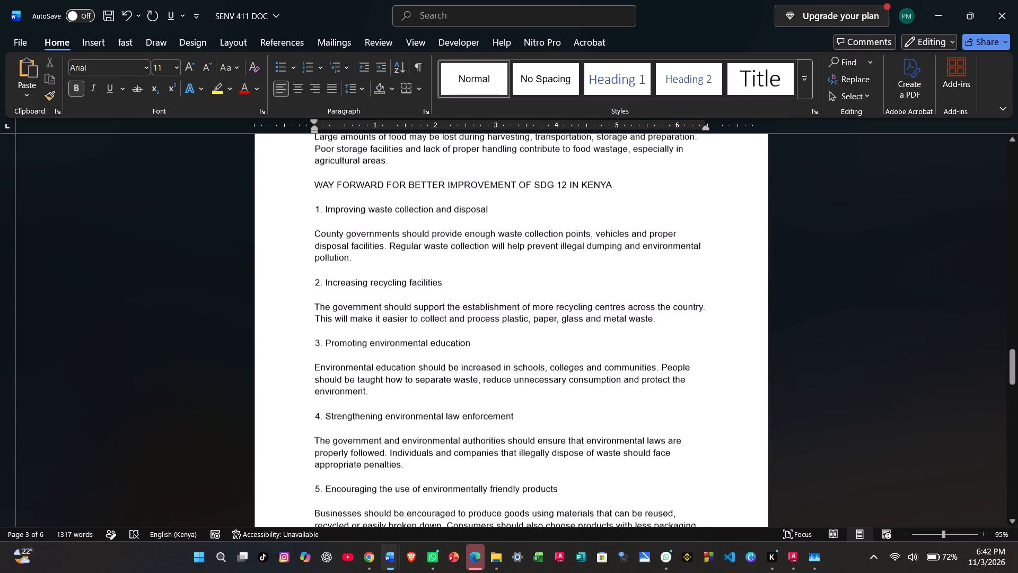
drag(311, 180, 543, 187)
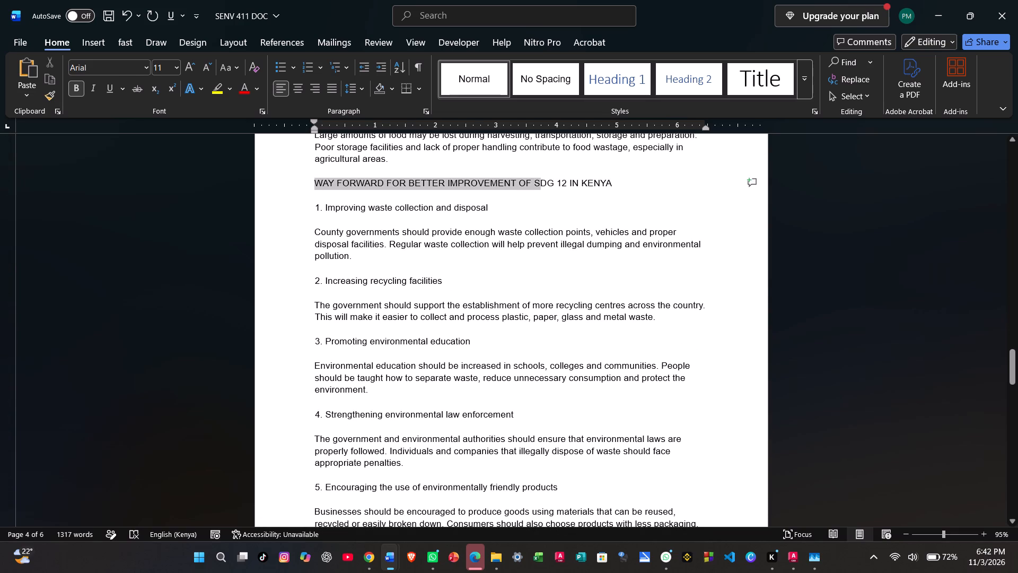
drag(543, 187, 630, 184)
click(639, 165)
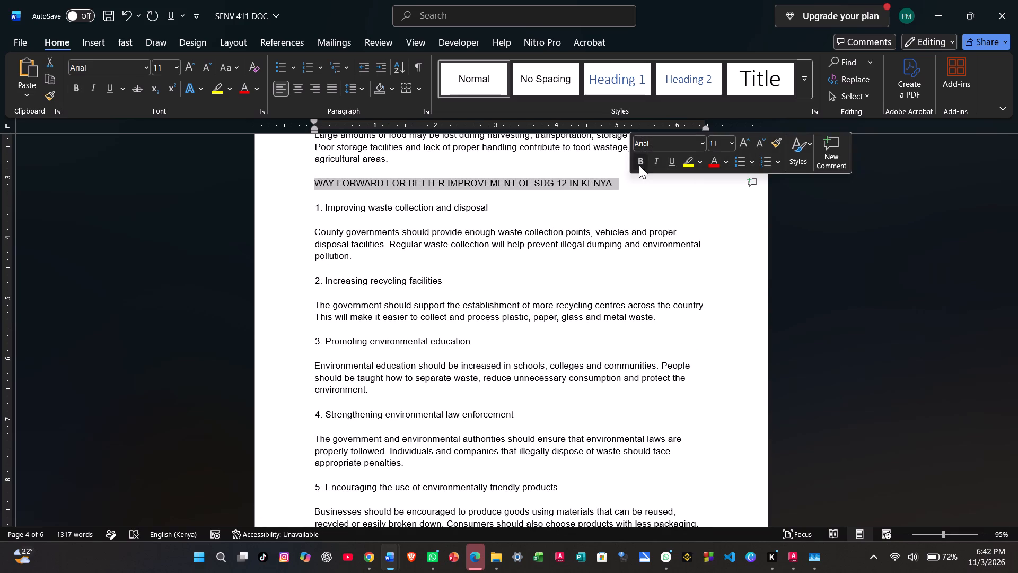
click(554, 220)
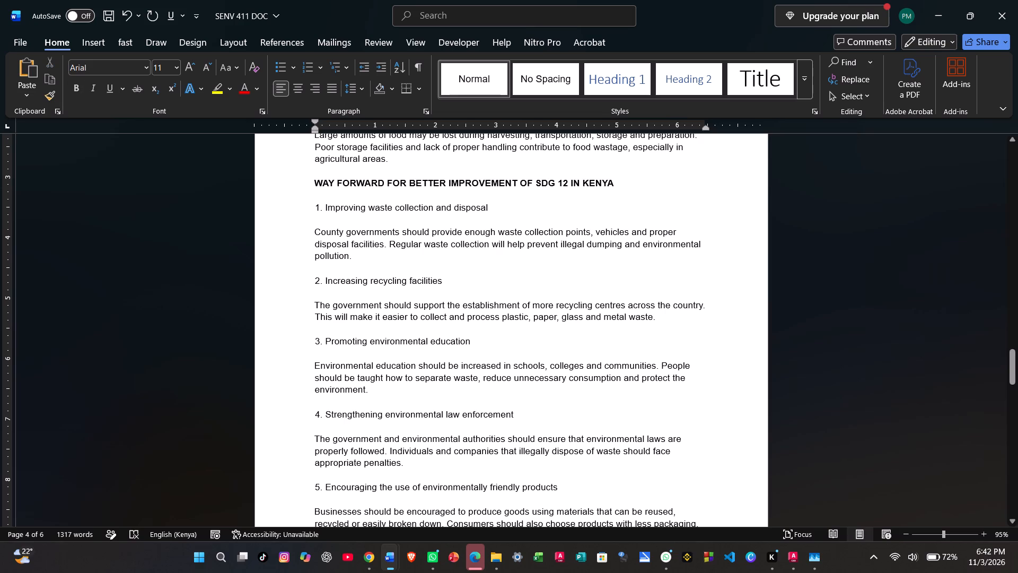
Make the CONCLUSION heading on the fifth page bold.
scroll(453, 285, down, 5)
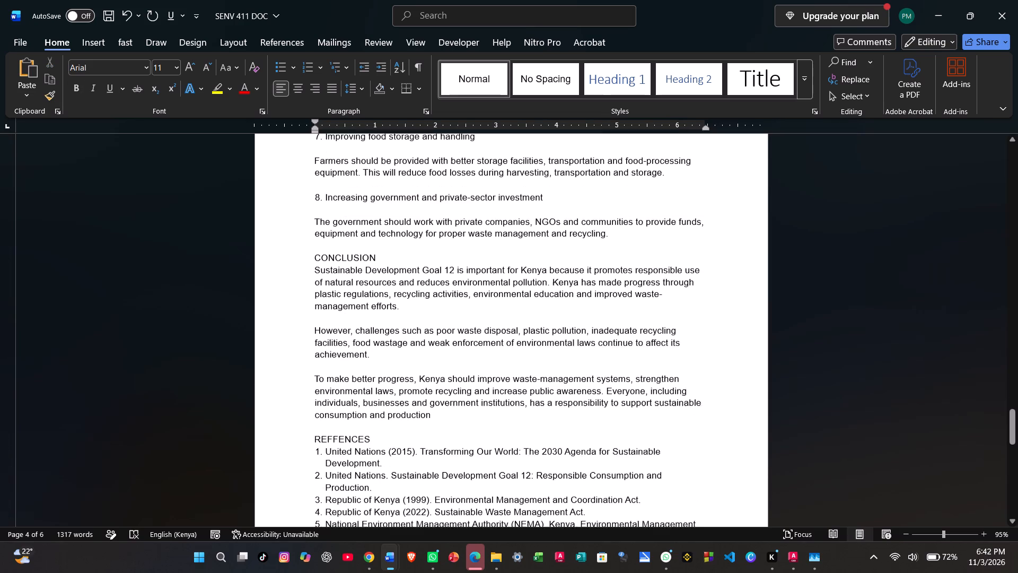
scroll(453, 285, down, 1)
drag(312, 265, 320, 265)
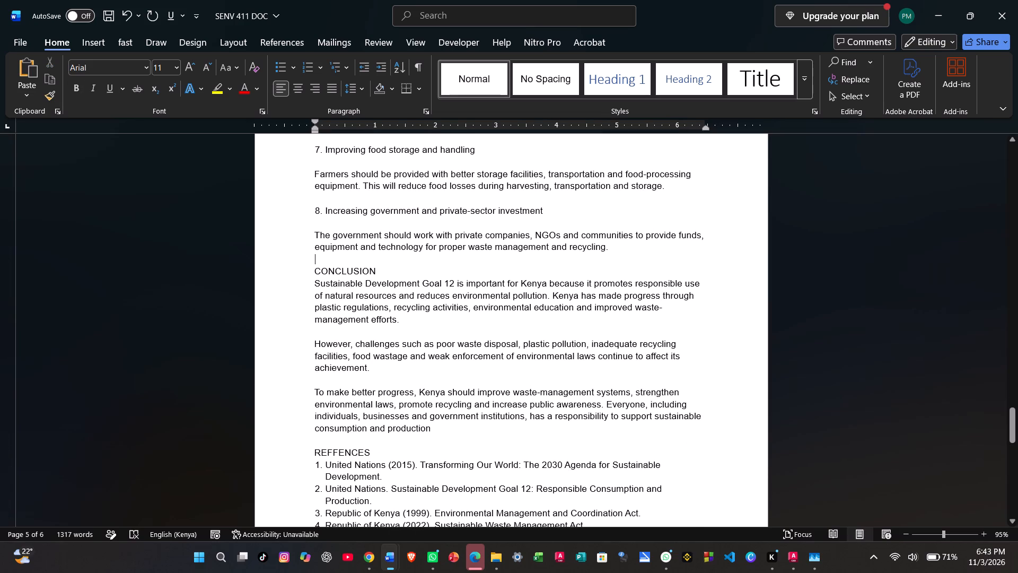
drag(320, 265, 396, 267)
click(405, 242)
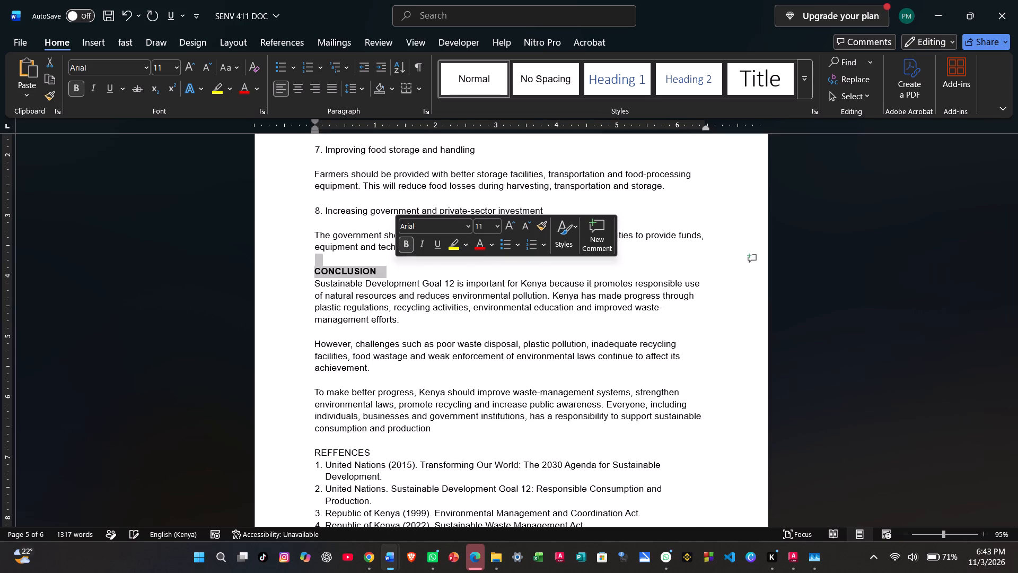
click(428, 320)
Make the REFFENCES heading above the numbered source list bold.
scroll(428, 320, down, 3)
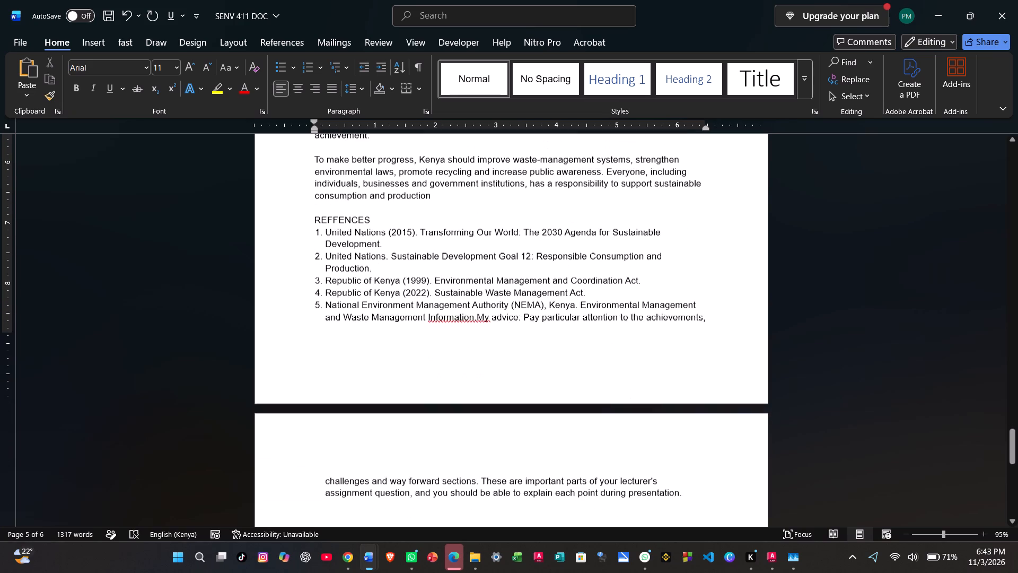
click(308, 214)
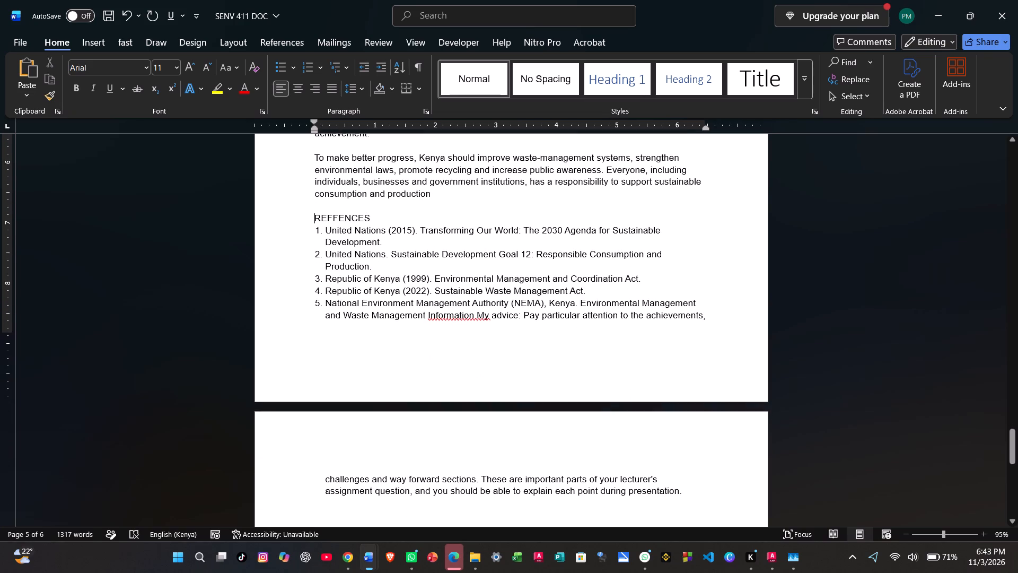
drag(309, 216, 363, 216)
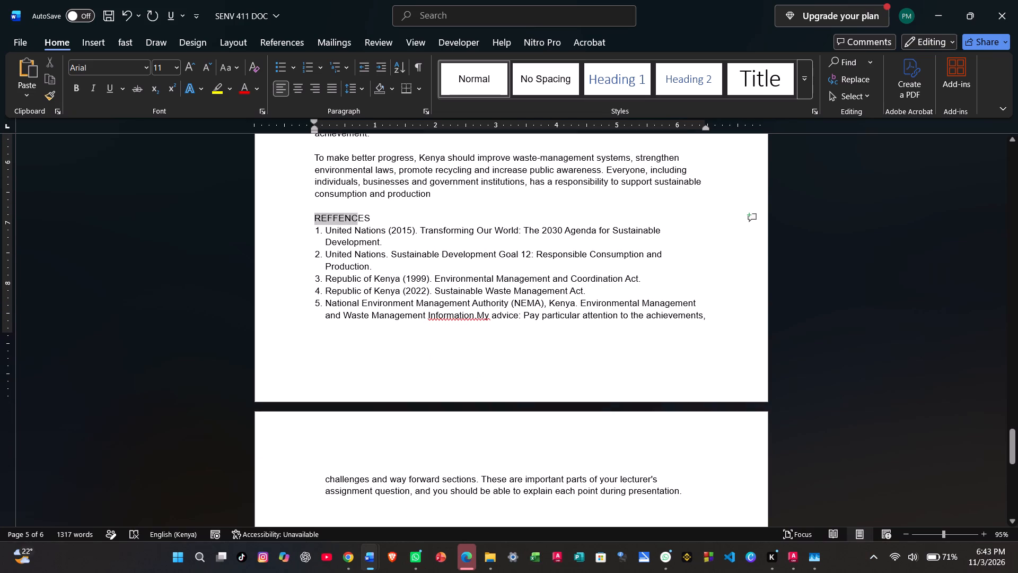
drag(363, 216, 378, 216)
click(389, 202)
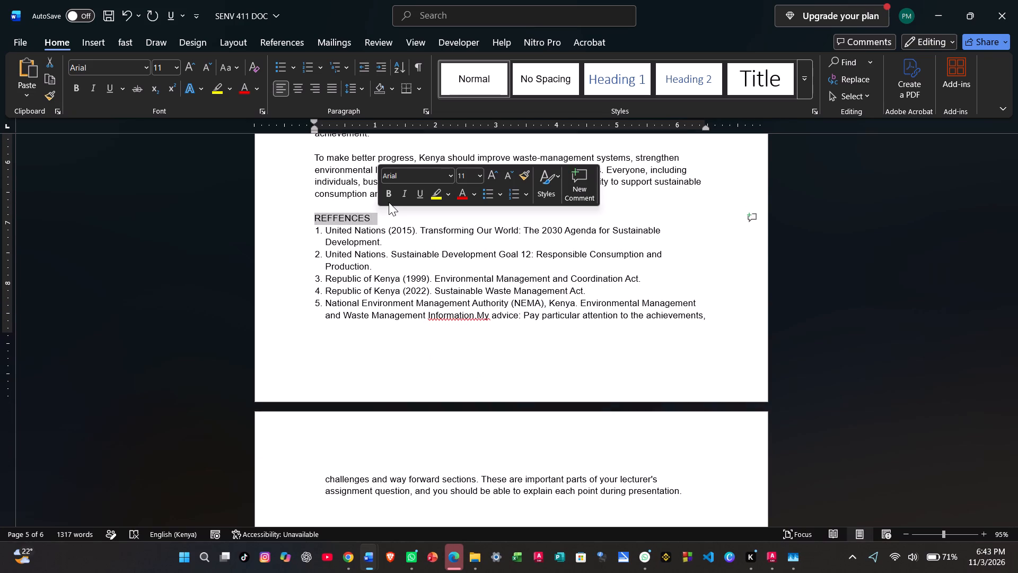
click(387, 196)
click(388, 255)
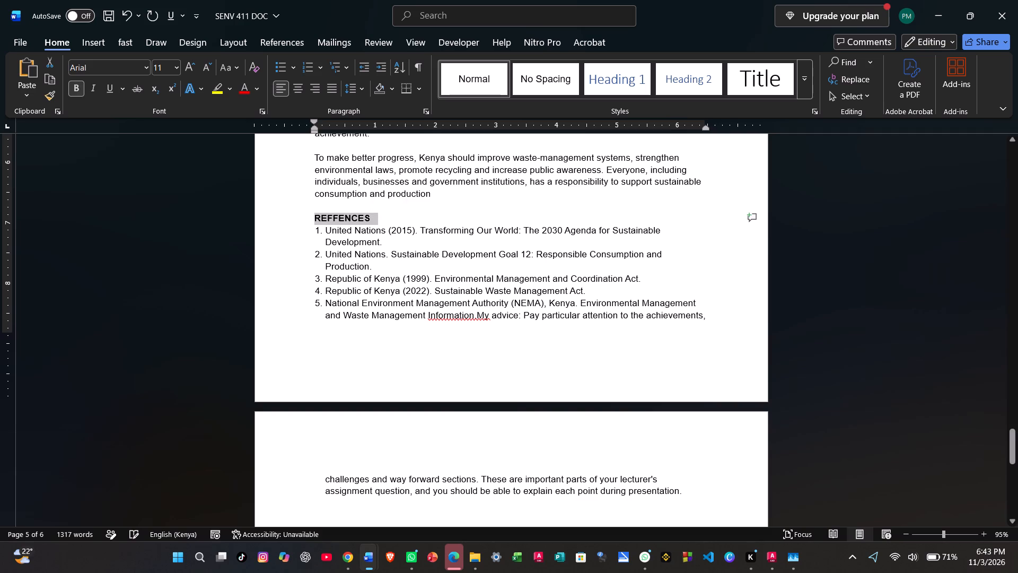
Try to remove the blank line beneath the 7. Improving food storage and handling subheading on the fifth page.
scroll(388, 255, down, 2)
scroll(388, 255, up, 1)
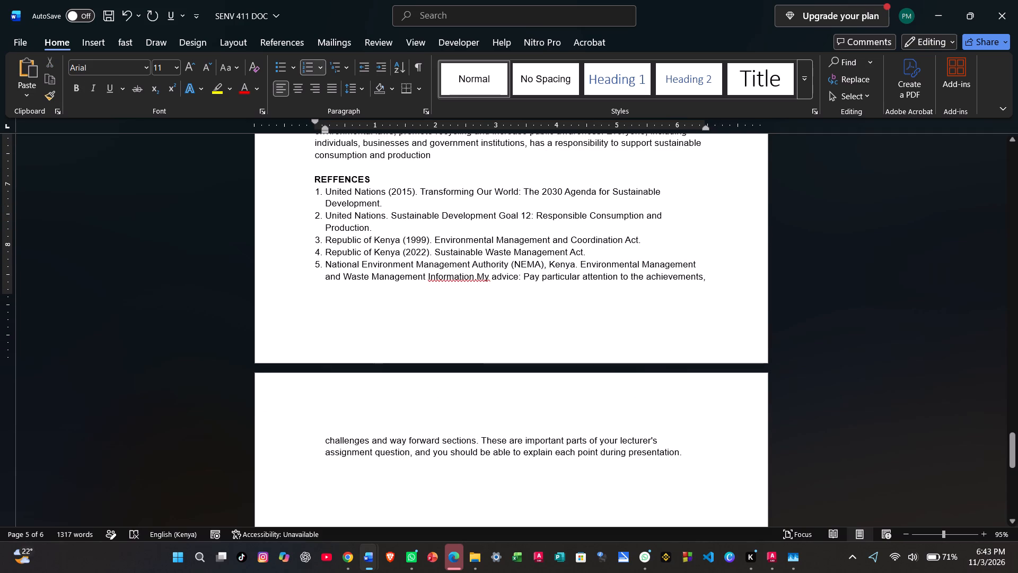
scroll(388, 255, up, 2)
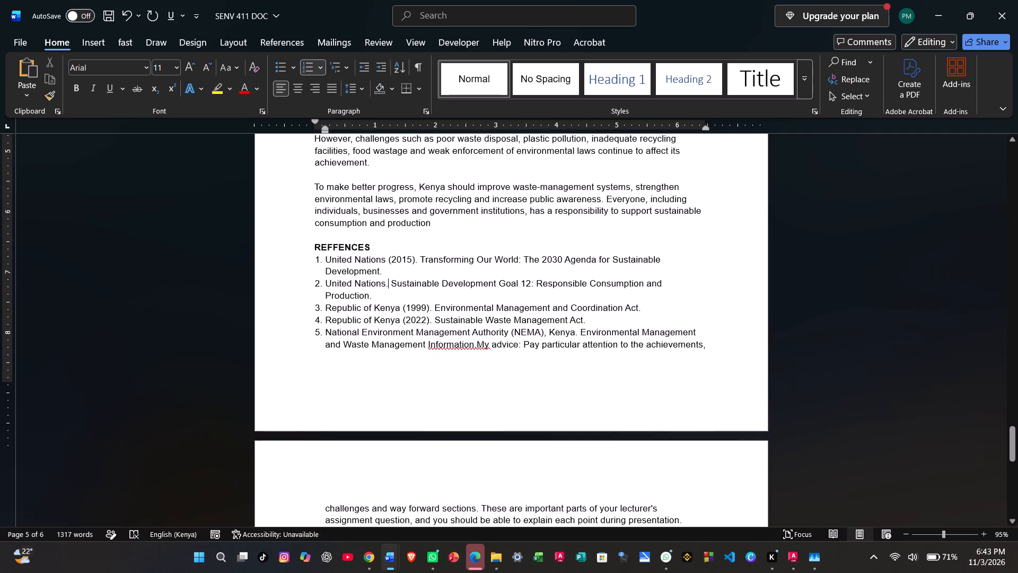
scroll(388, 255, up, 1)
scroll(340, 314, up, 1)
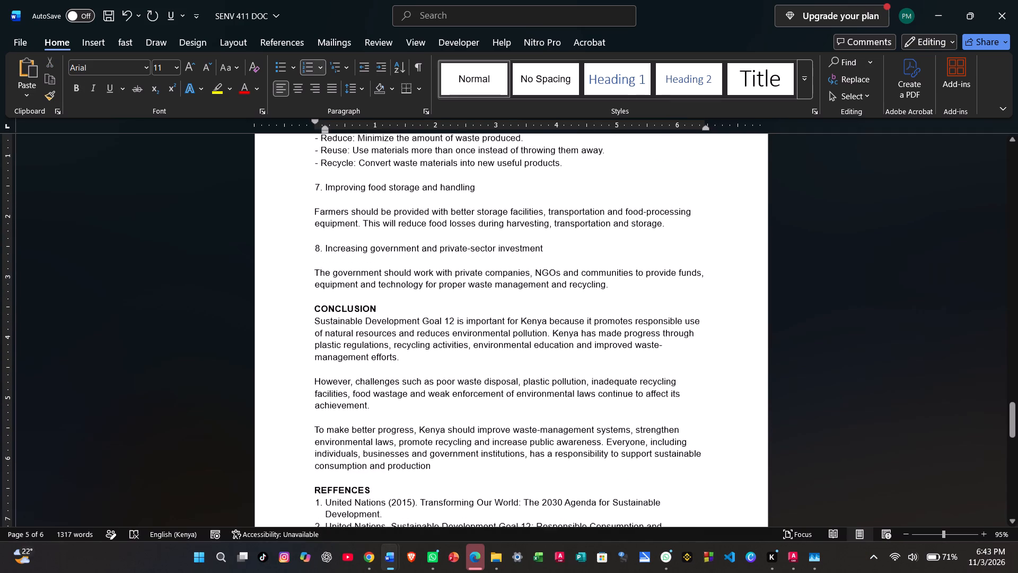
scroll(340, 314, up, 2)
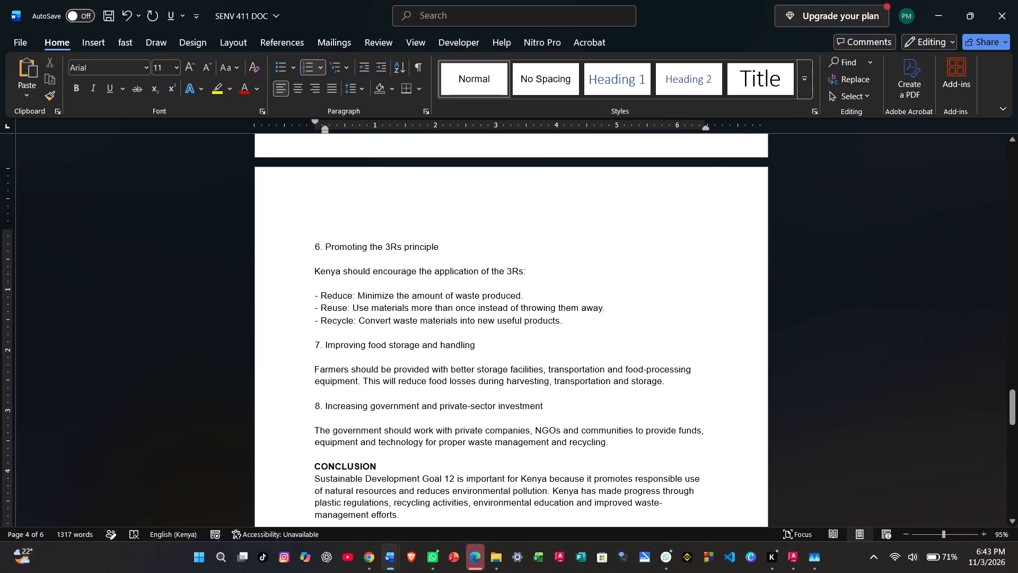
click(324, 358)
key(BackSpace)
Remove the blank line above the 5. Promotion of the circular economy subheading at the start of the third page.
scroll(394, 416, up, 6)
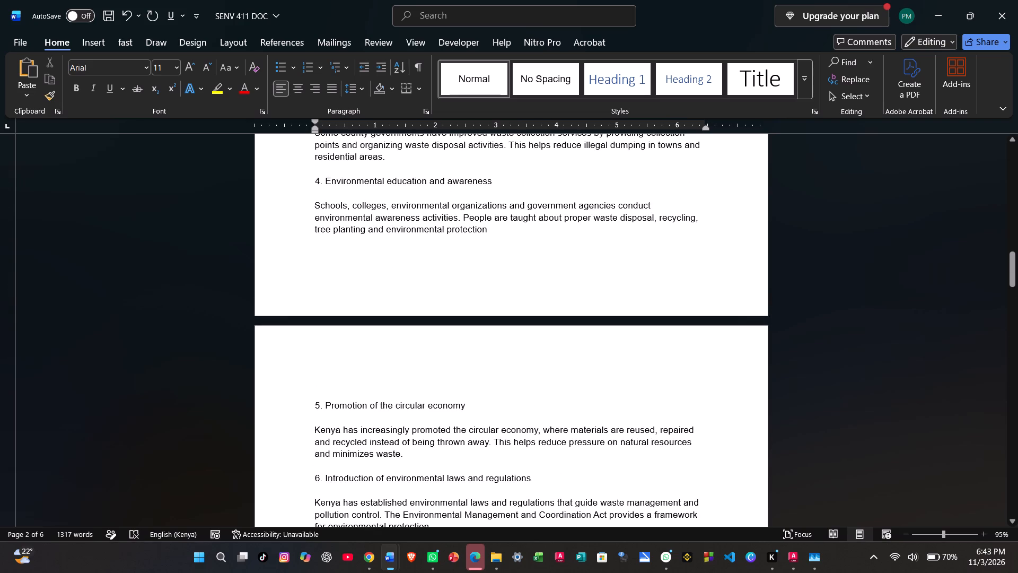
click(329, 384)
key(BackSpace)
key(BackSpace)
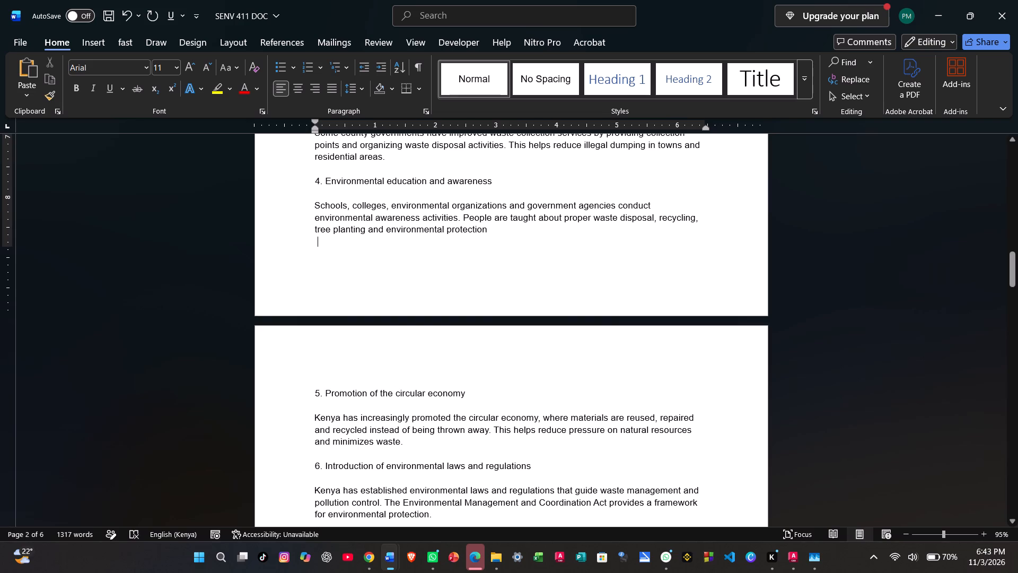
Review the headings and spacing from the achievements section back to the title at the start of the document.
scroll(401, 403, up, 2)
scroll(363, 384, up, 1)
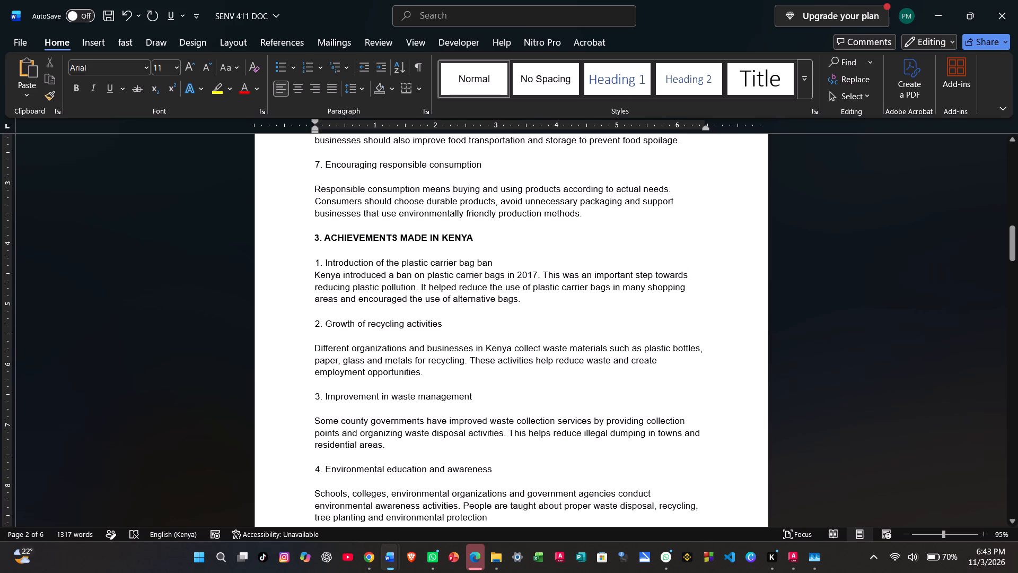
click(322, 308)
scroll(322, 308, up, 2)
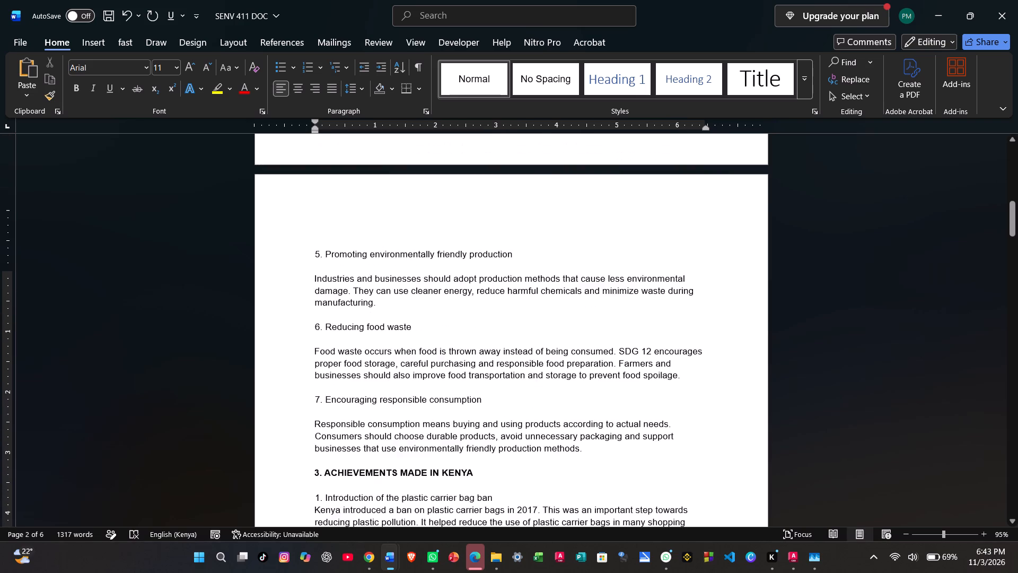
scroll(322, 308, up, 4)
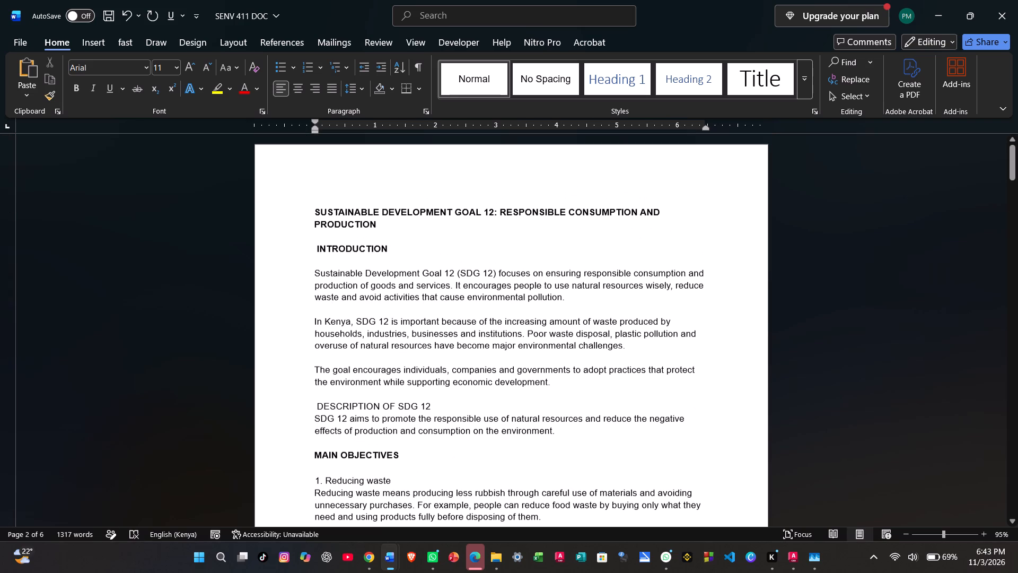
Remove the blank line beneath the INTRODUCTION heading on the first page.
scroll(322, 308, up, 4)
click(327, 189)
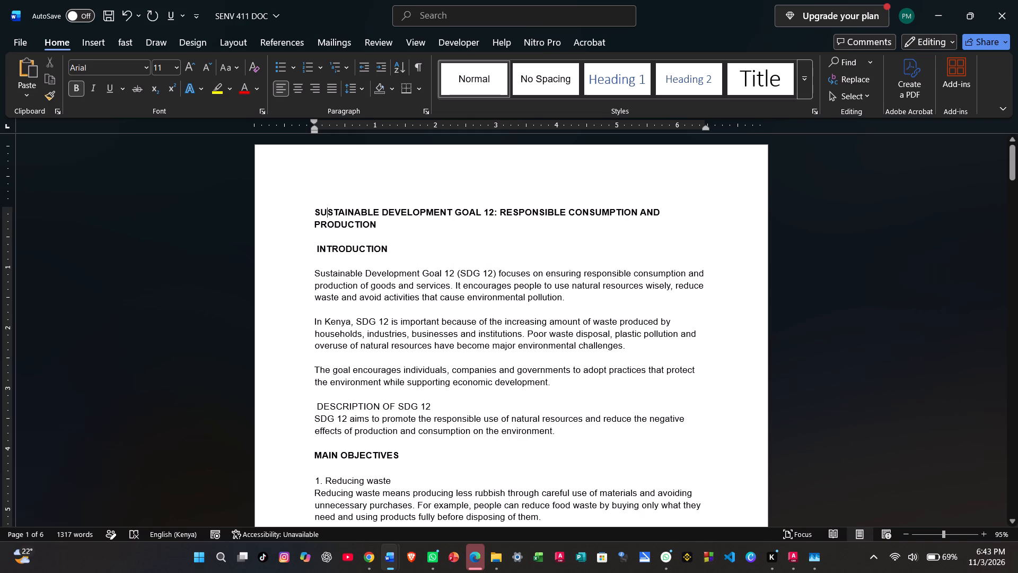
click(326, 177)
click(308, 207)
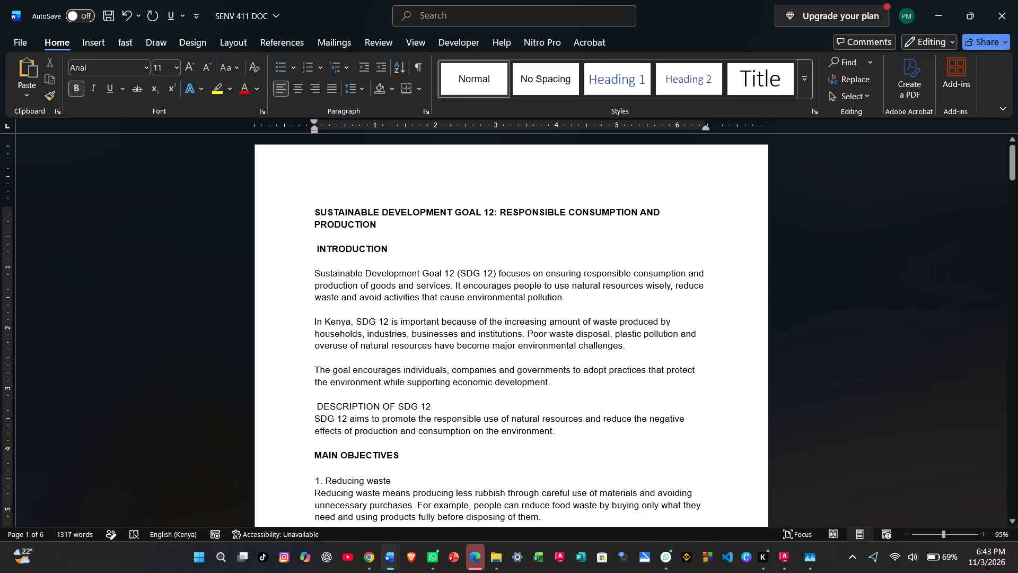
click(318, 260)
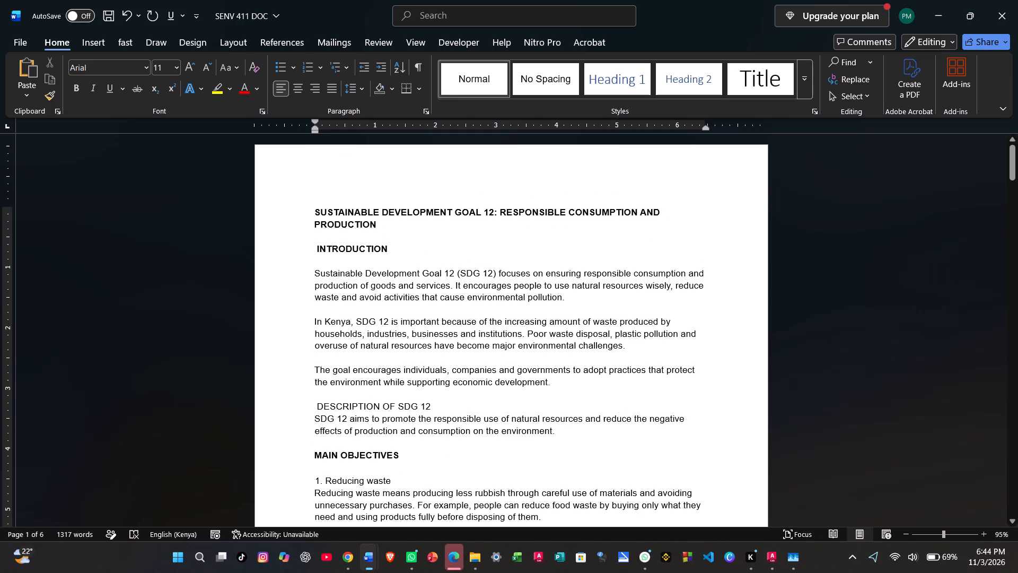
key(BackSpace)
key(BackSpace)
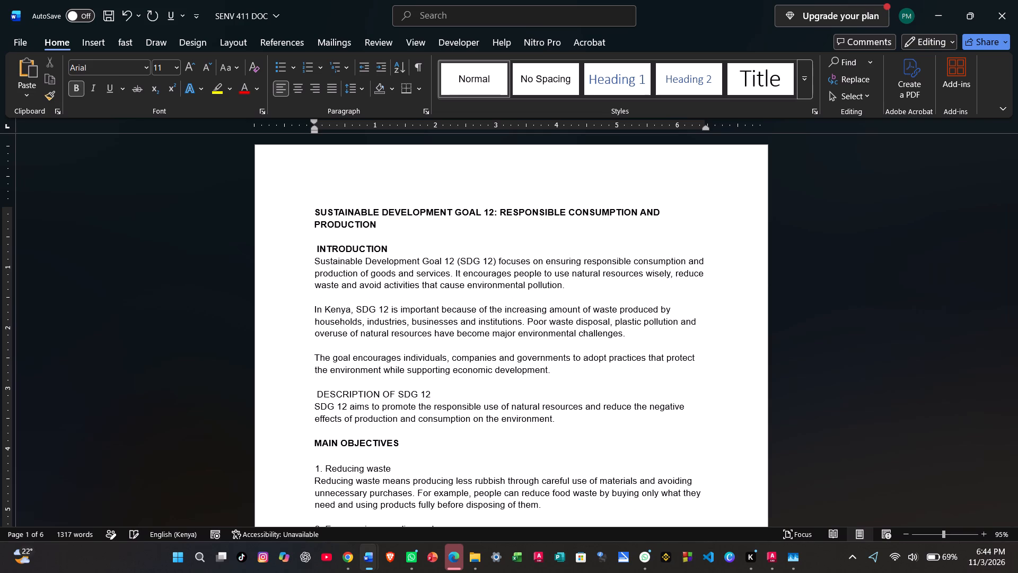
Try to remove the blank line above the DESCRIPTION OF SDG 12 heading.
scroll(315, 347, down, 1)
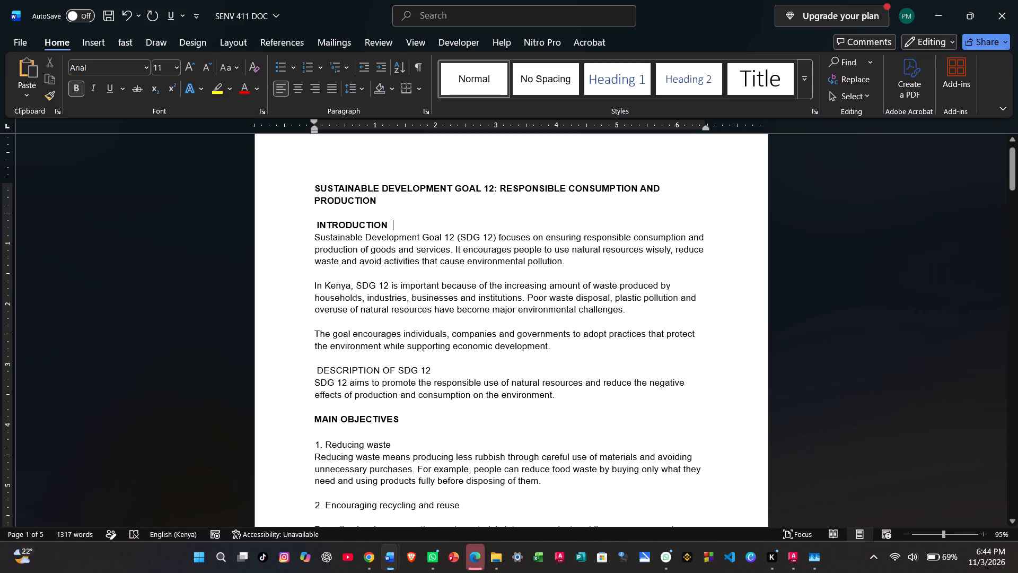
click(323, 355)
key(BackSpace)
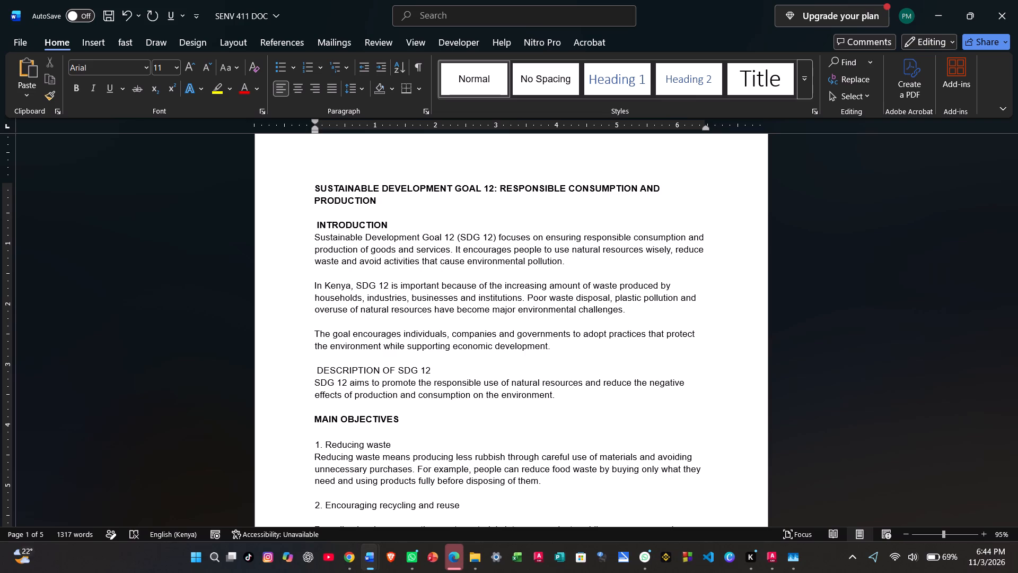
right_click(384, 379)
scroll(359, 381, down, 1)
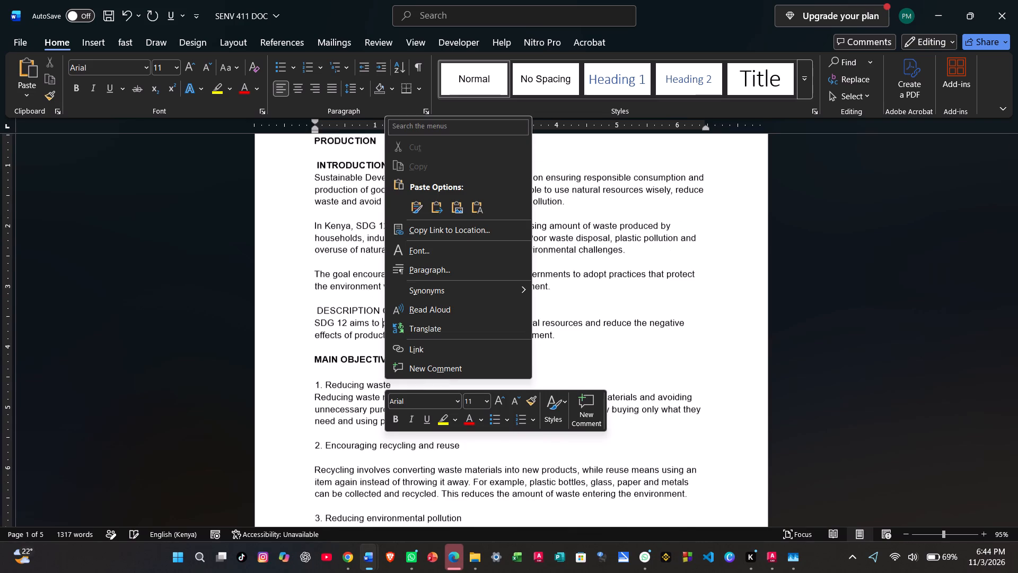
Remove the blank line between the MAIN OBJECTIVES heading and the 1. Reducing waste subheading.
scroll(359, 381, down, 1)
click(321, 344)
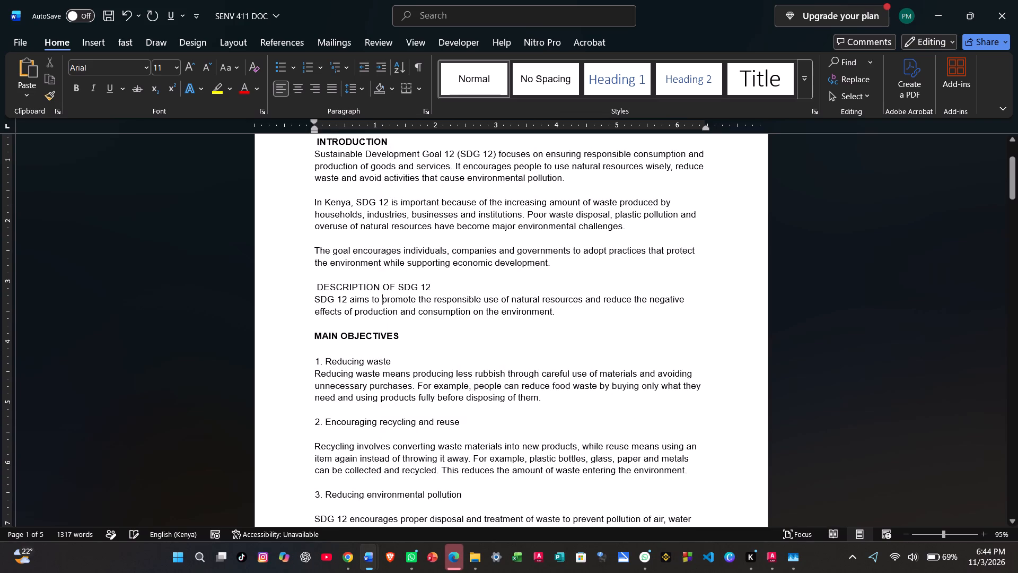
click(323, 350)
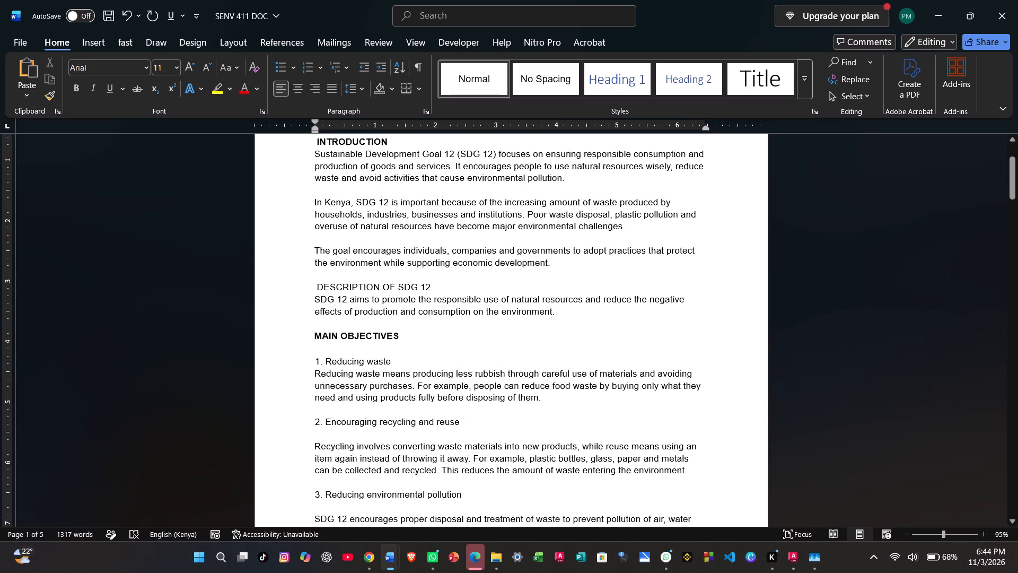
key(BackSpace)
key(BackSpace)
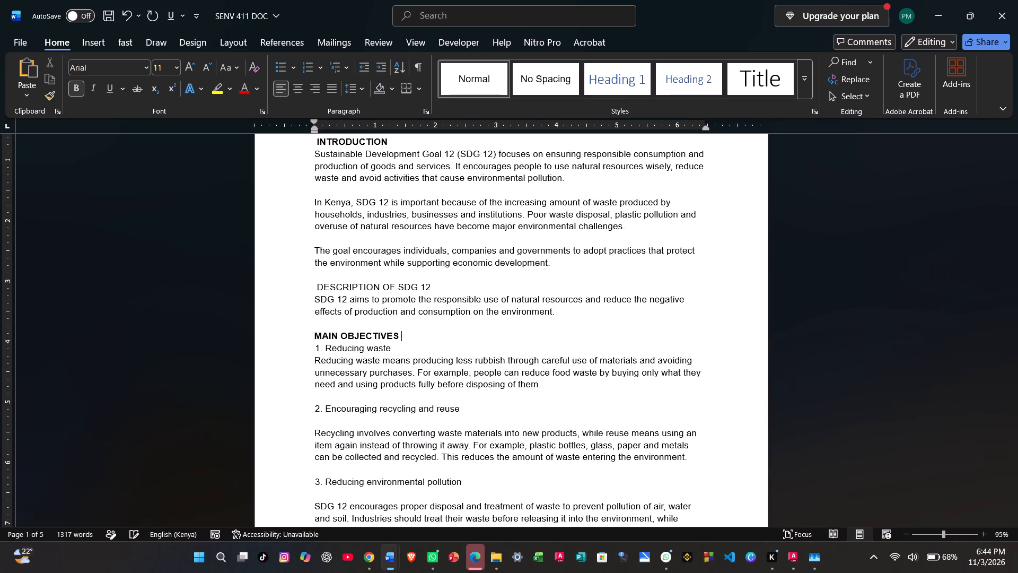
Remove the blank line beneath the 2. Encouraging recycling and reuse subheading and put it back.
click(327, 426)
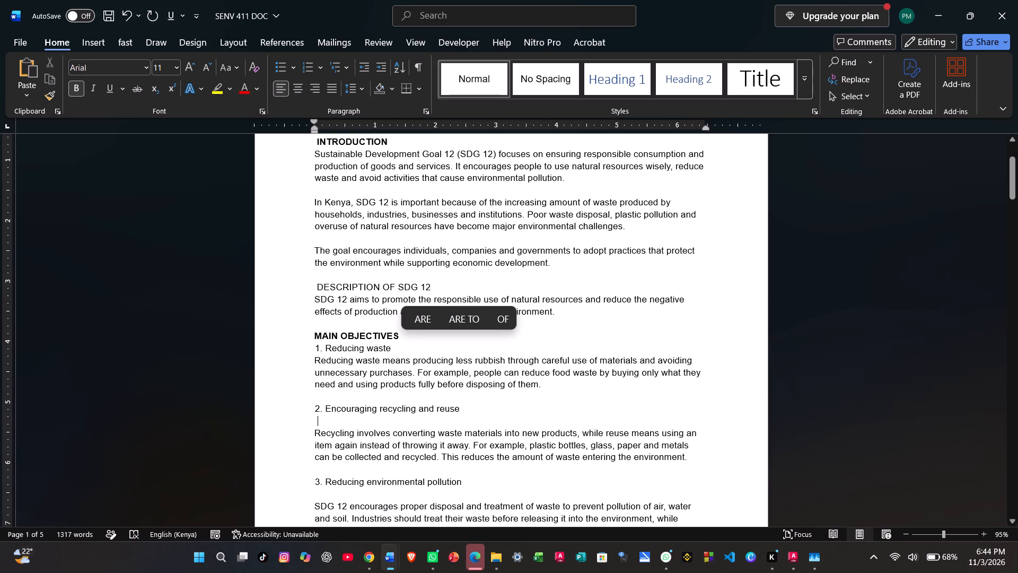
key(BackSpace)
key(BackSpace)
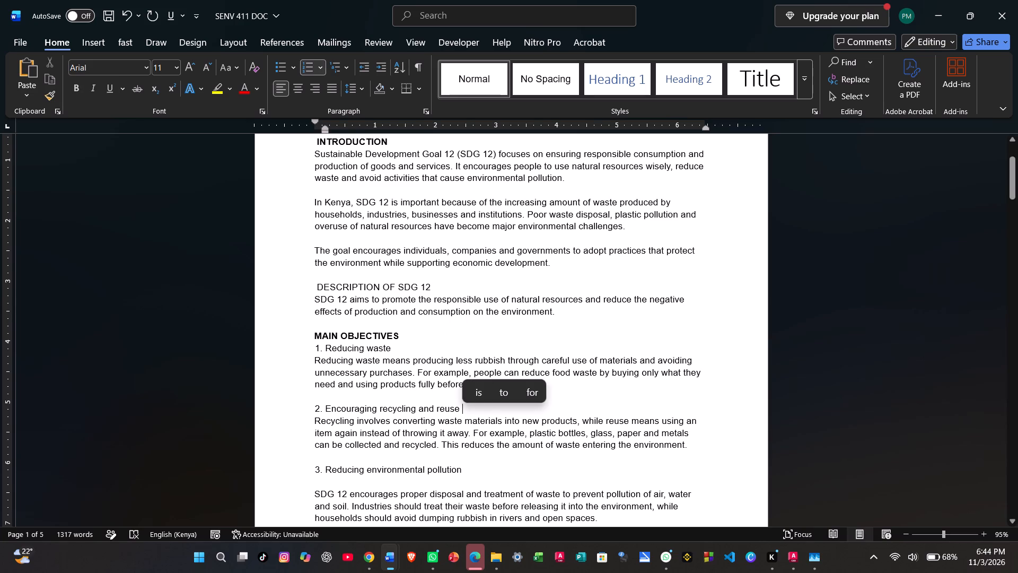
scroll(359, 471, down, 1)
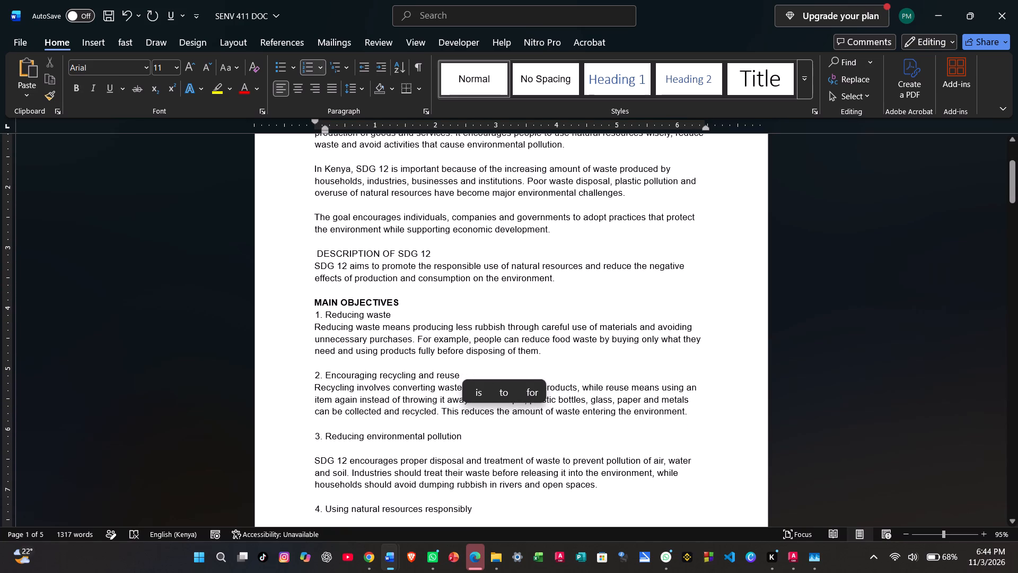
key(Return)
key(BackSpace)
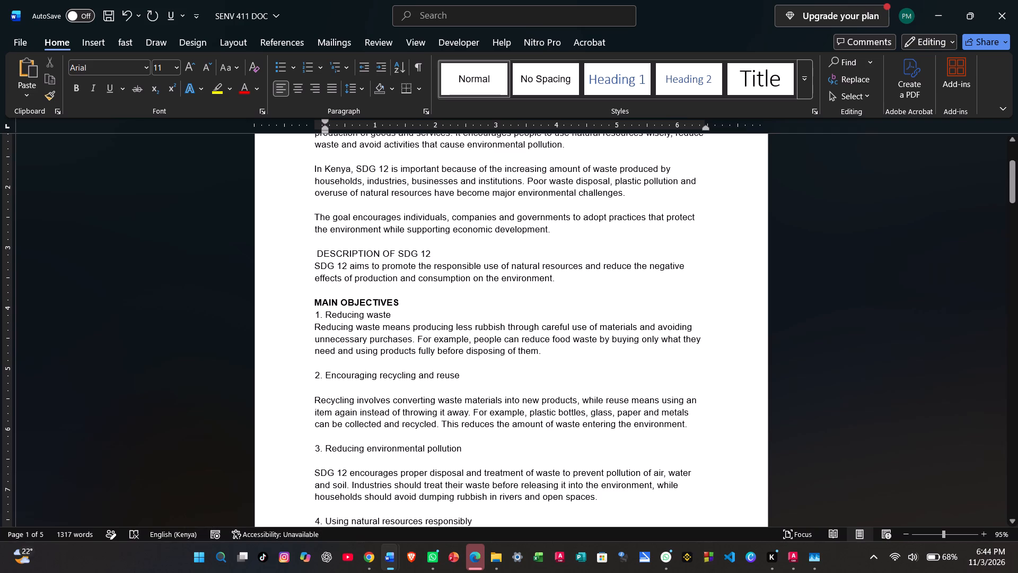
Review the headings and spacing through the whole document, down to the reference list and back to the title.
scroll(235, 430, up, 6)
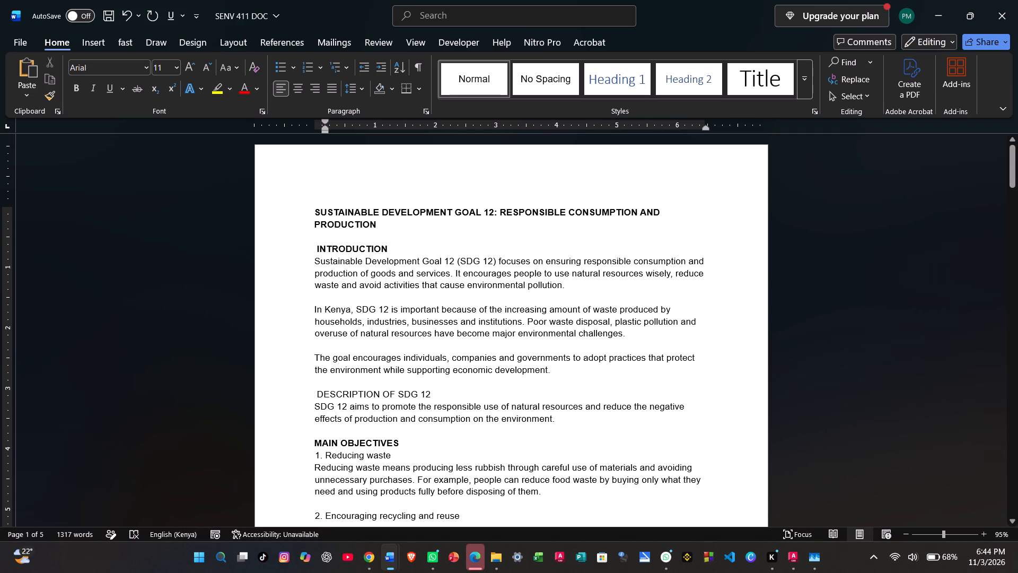
scroll(431, 447, down, 10)
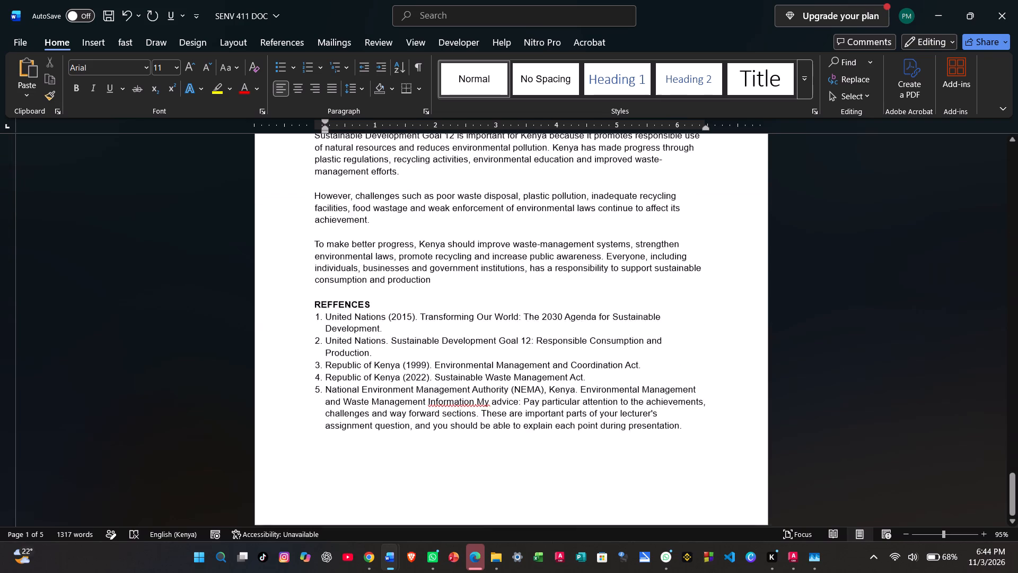
scroll(431, 447, up, 1)
scroll(433, 388, down, 1)
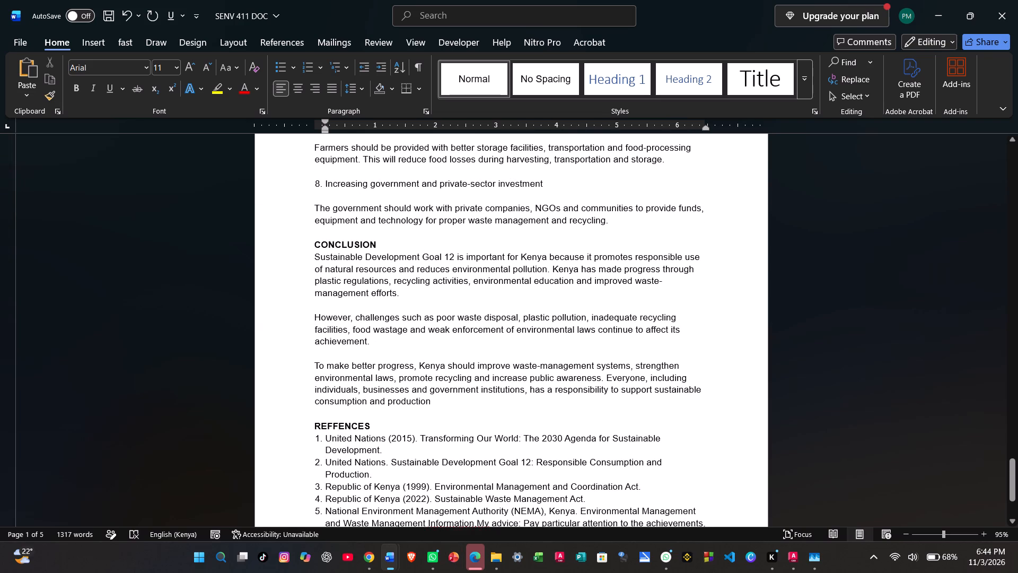
scroll(433, 388, down, 1)
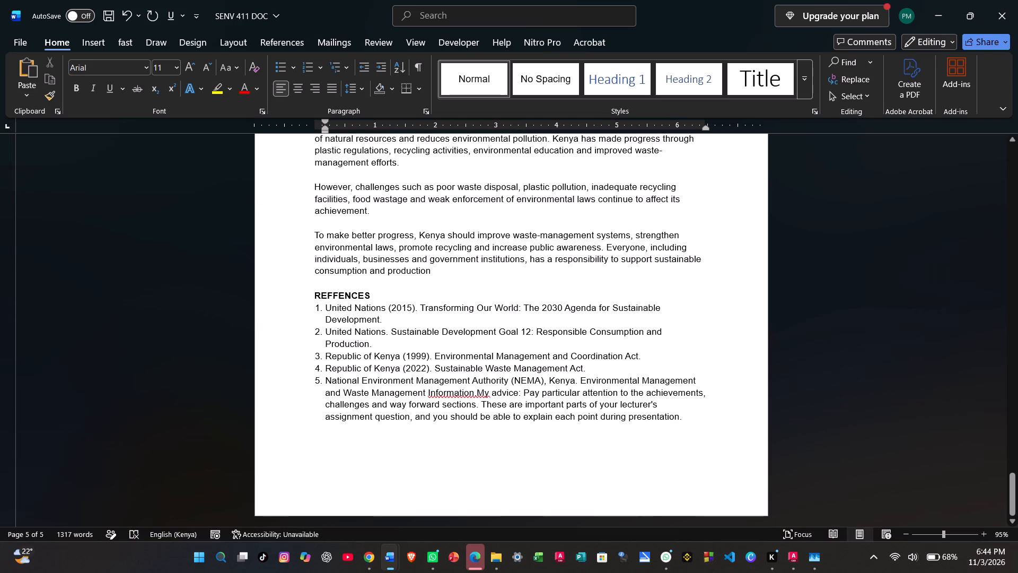
scroll(427, 323, up, 2)
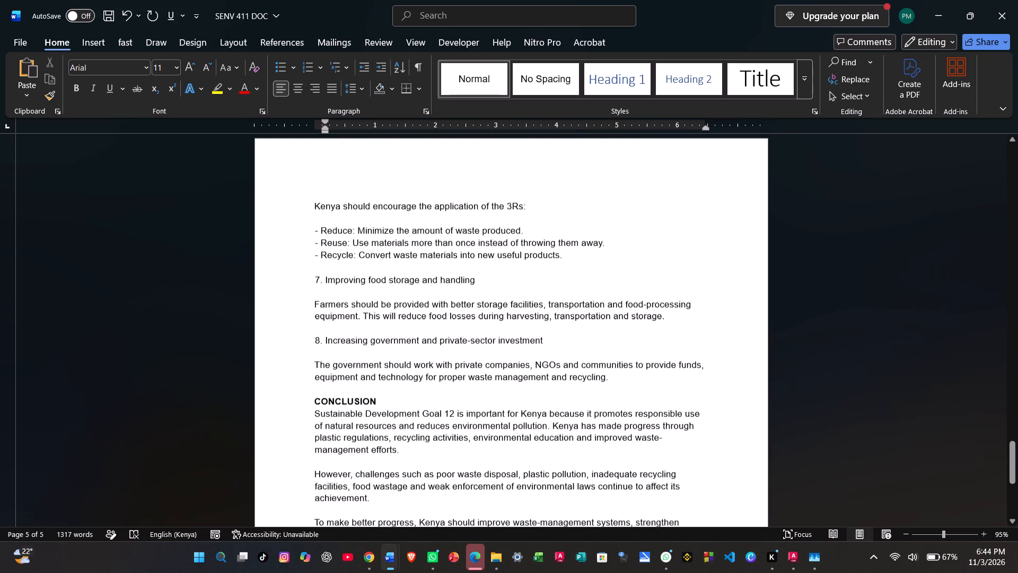
scroll(427, 323, up, 6)
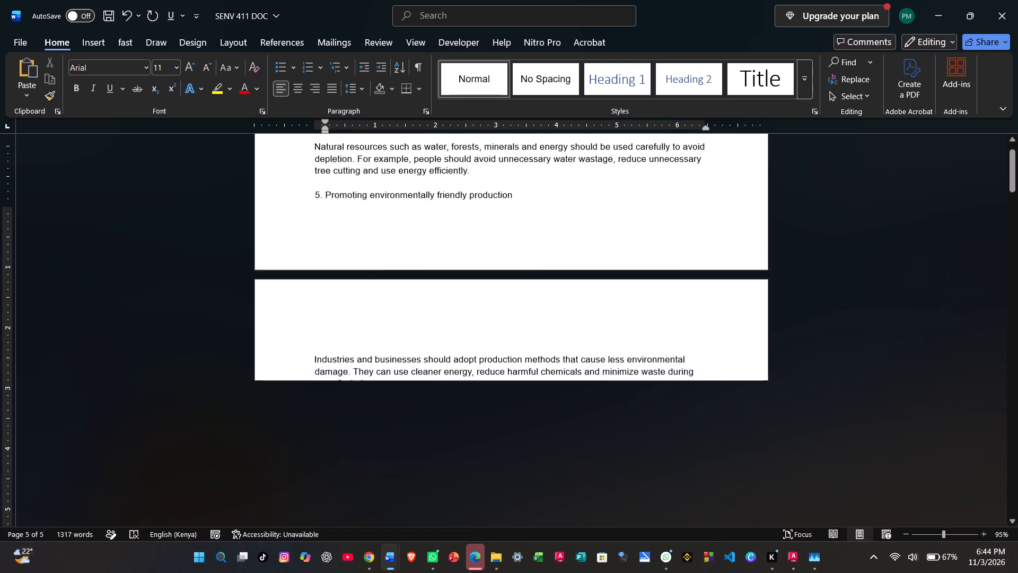
scroll(427, 323, up, 3)
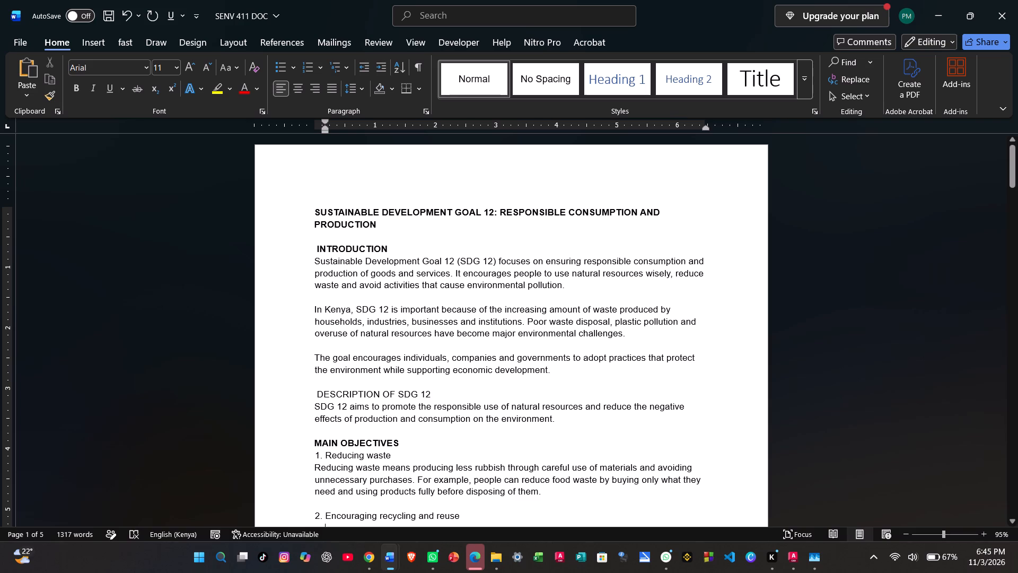
Change the font of the entire document to Times New Roman.
key(ctrl+a)
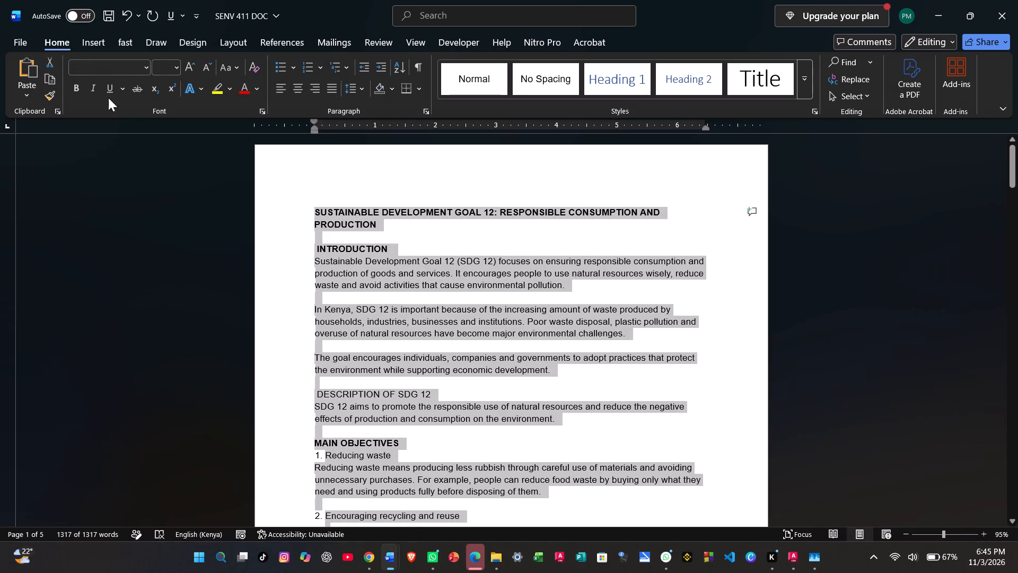
click(144, 66)
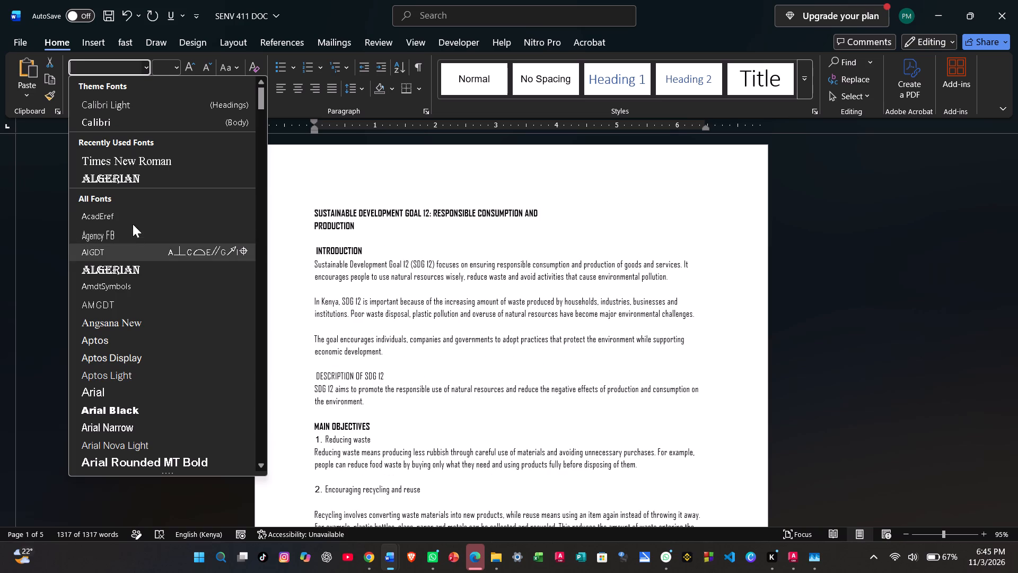
click(143, 166)
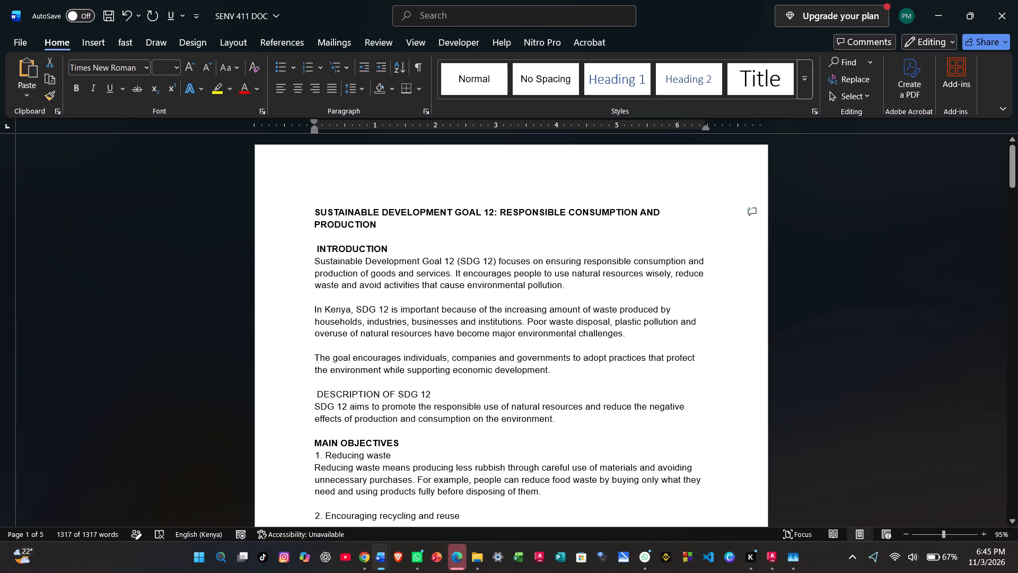
click(350, 165)
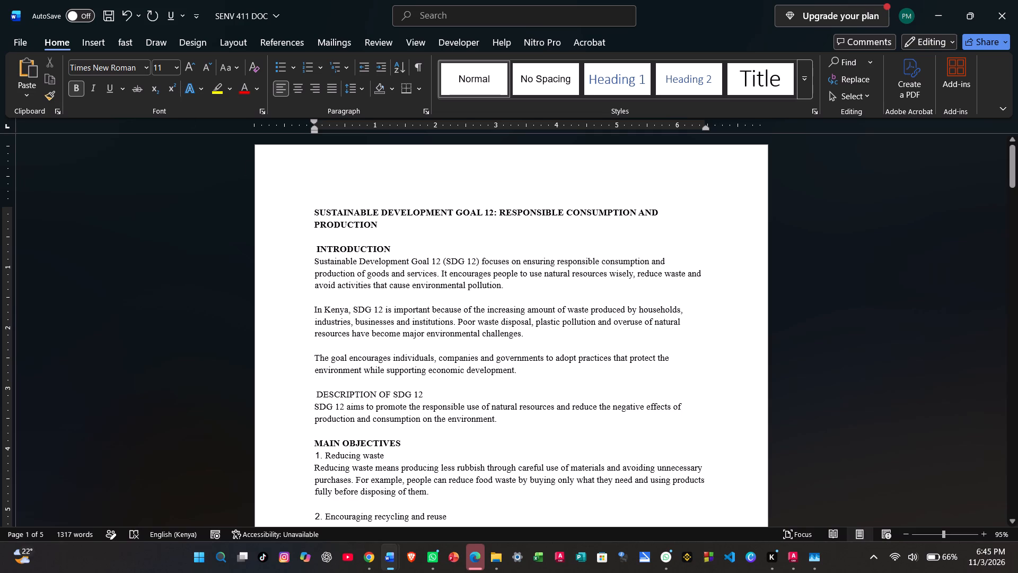
Select the document's text from the title through the last entry of the reference list.
drag(312, 211, 510, 401)
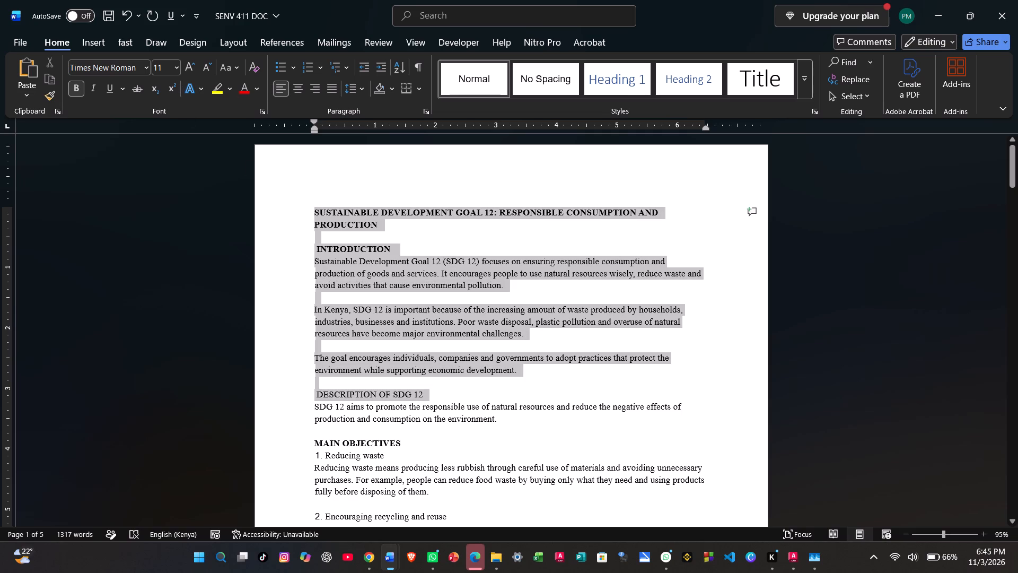
drag(510, 401, 490, 556)
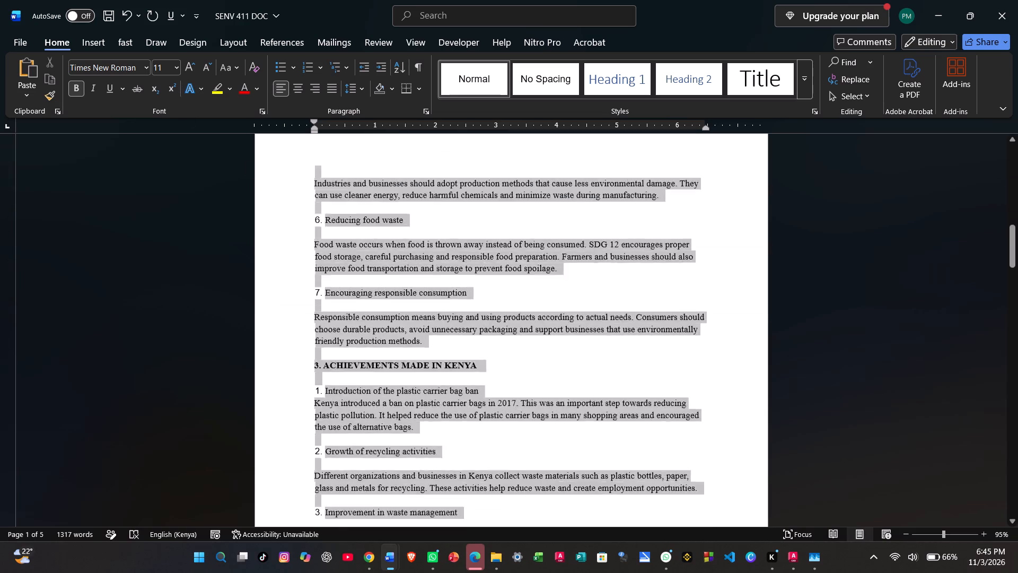
drag(490, 556, 494, 557)
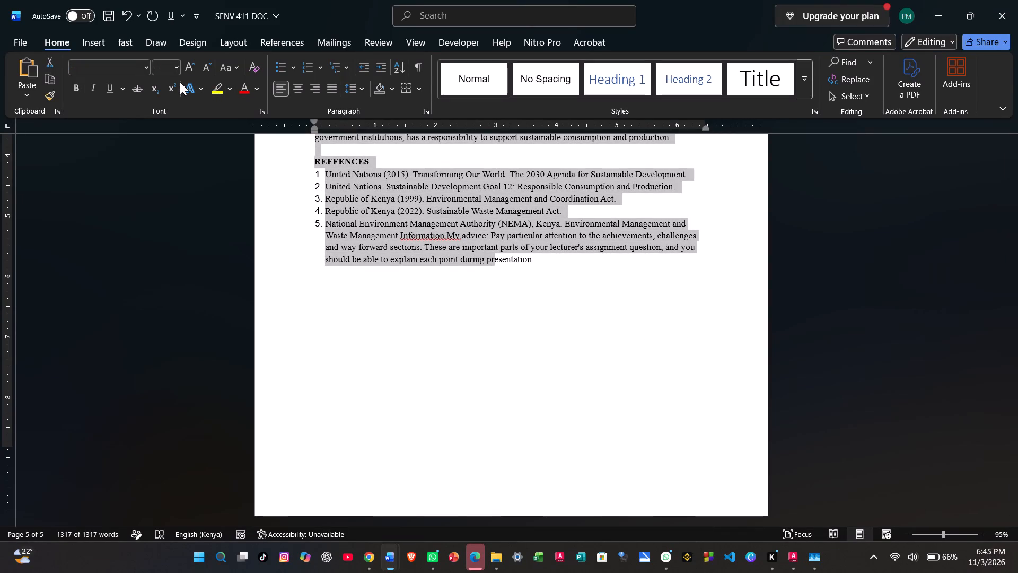
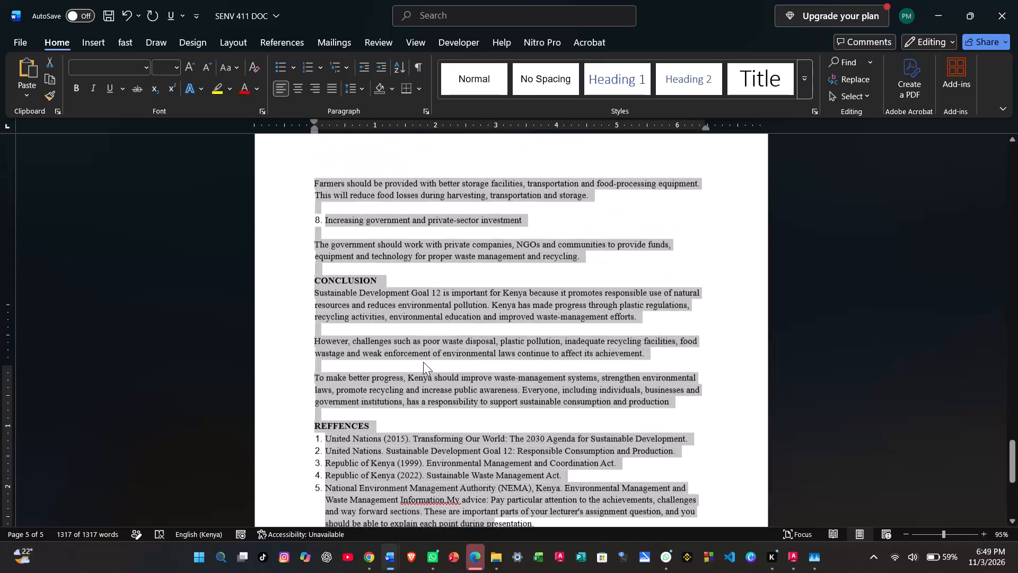
Set the selected text, from the title through the reference list, to Times New Roman at size 12.
scroll(423, 362, up, 7)
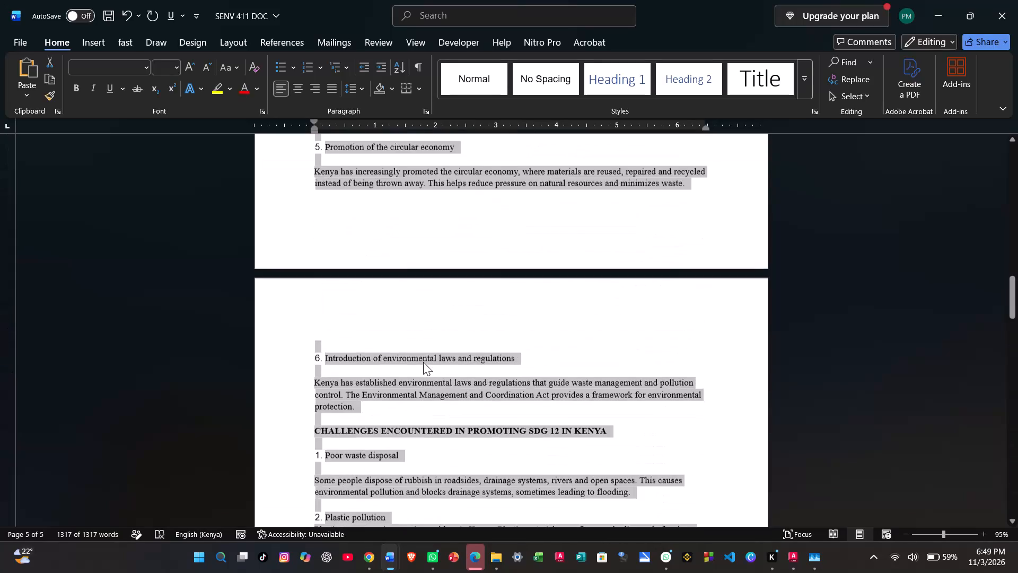
click(169, 73)
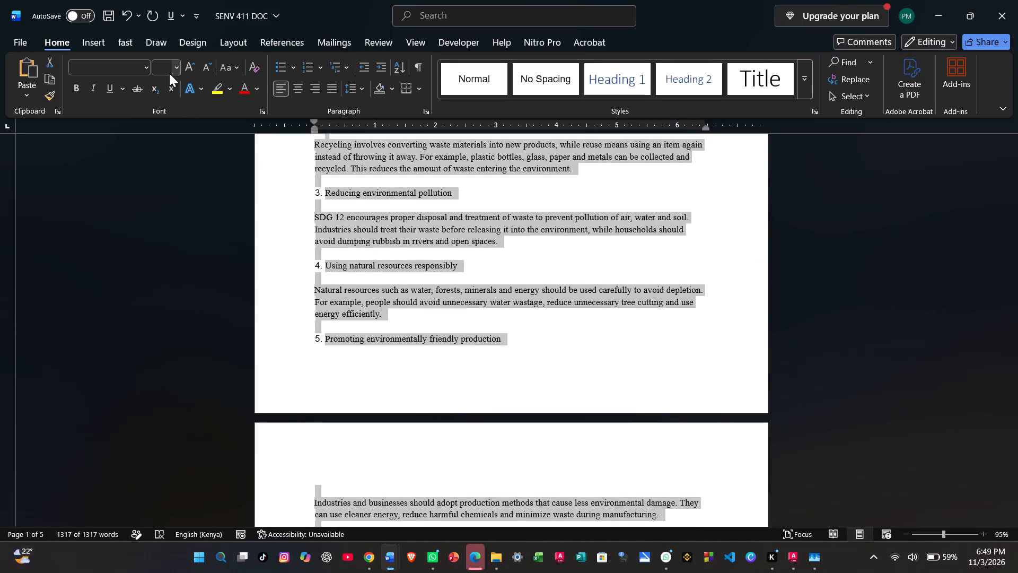
click(178, 71)
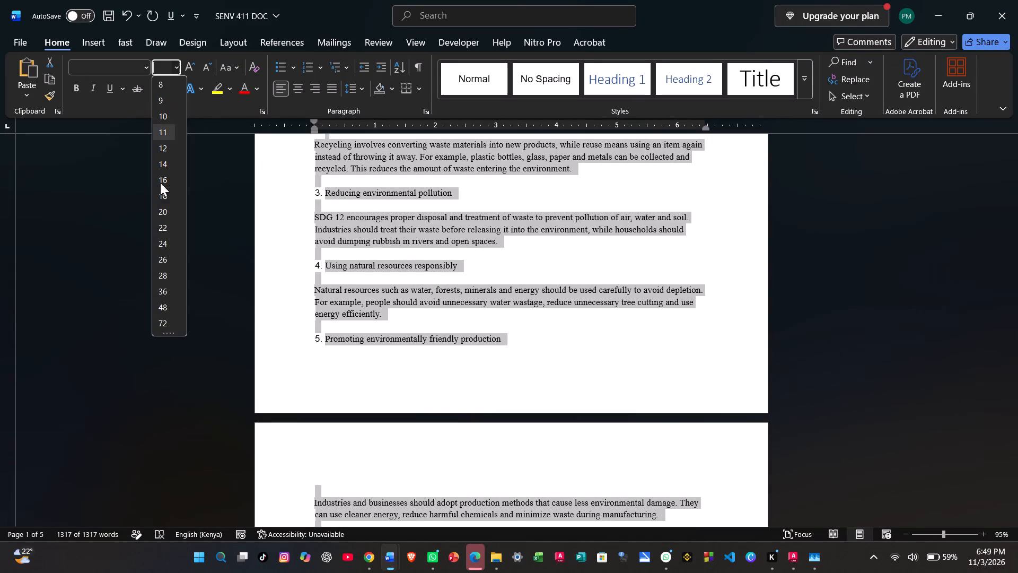
click(172, 150)
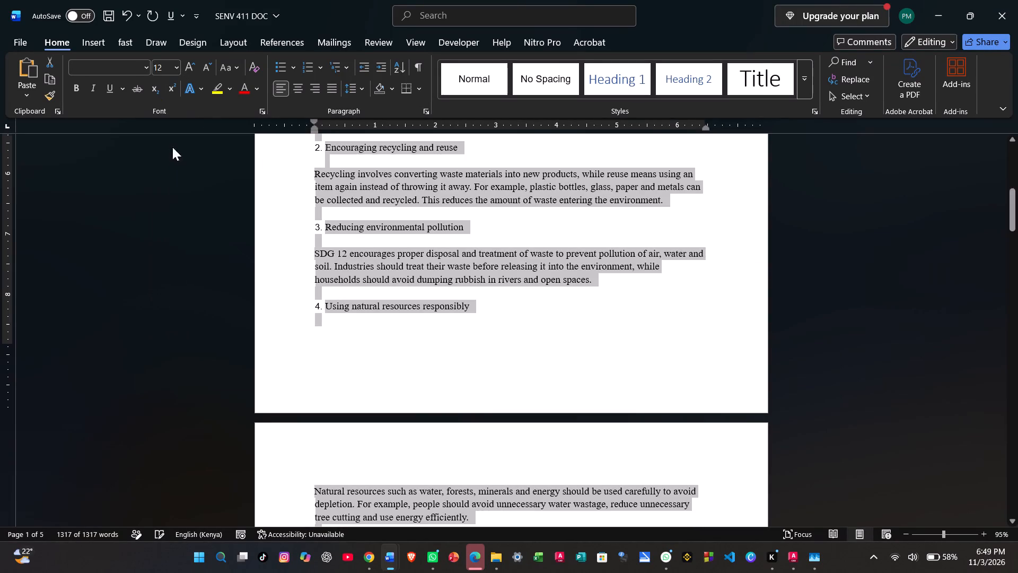
click(150, 66)
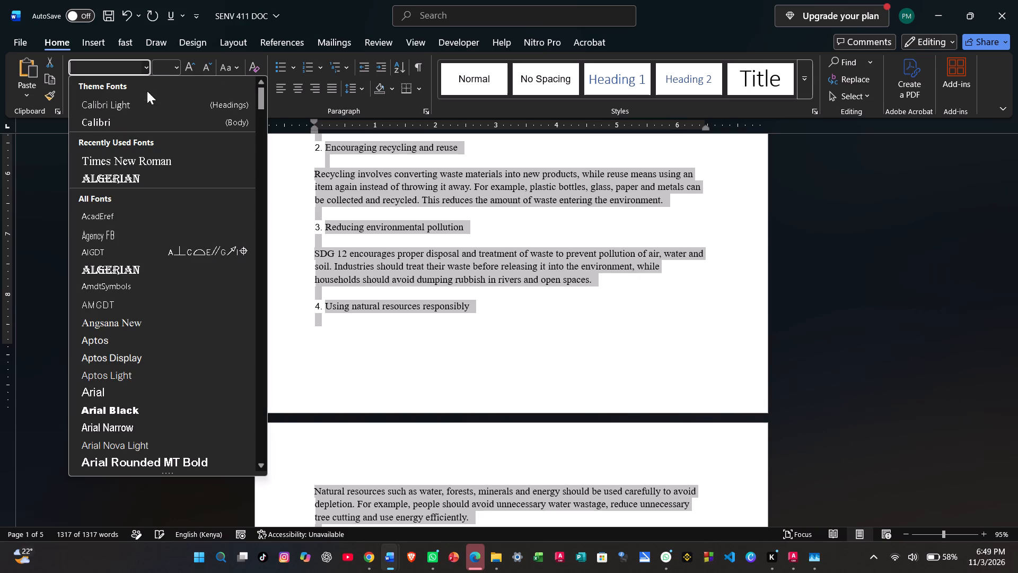
click(154, 158)
click(418, 343)
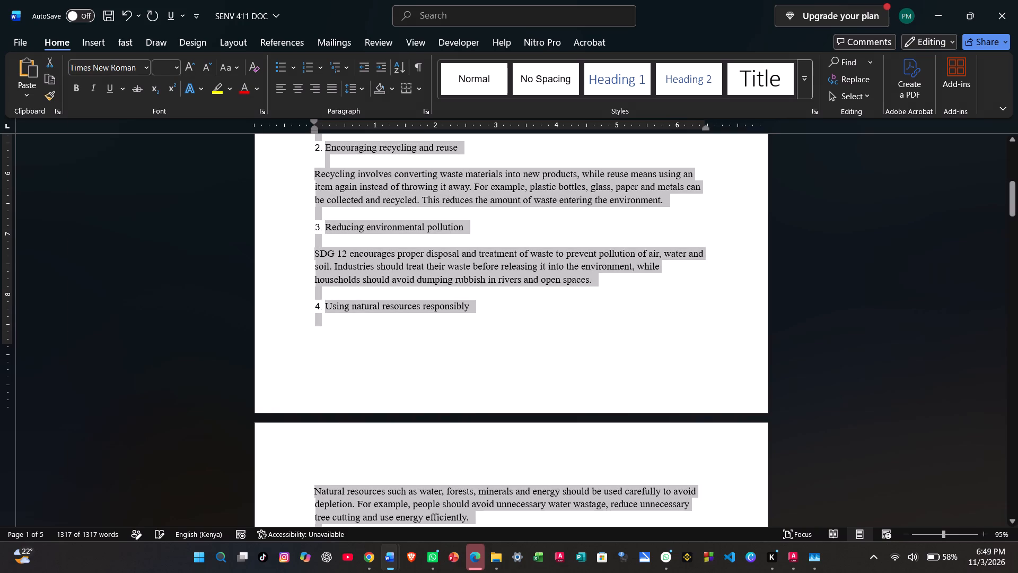
Check the text down to the reference list, and apply font size 12 to the entire document.
scroll(418, 343, up, 12)
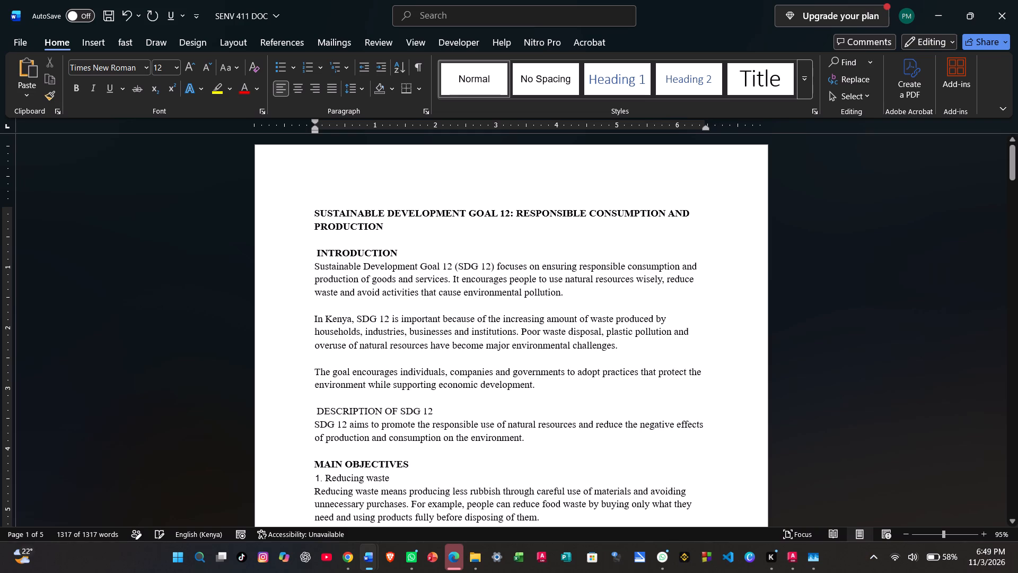
scroll(342, 245, down, 7)
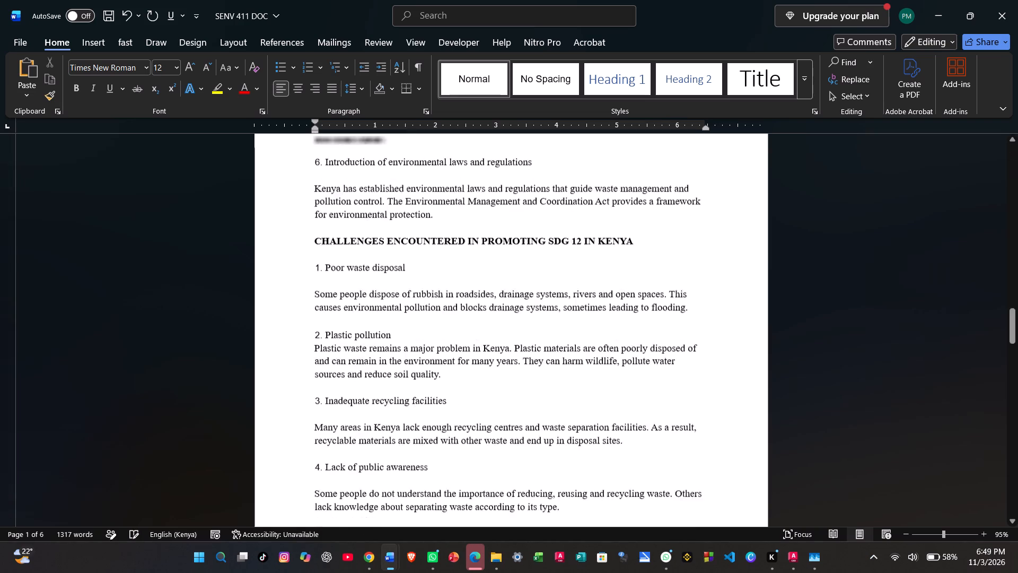
scroll(342, 245, down, 1)
scroll(342, 245, up, 3)
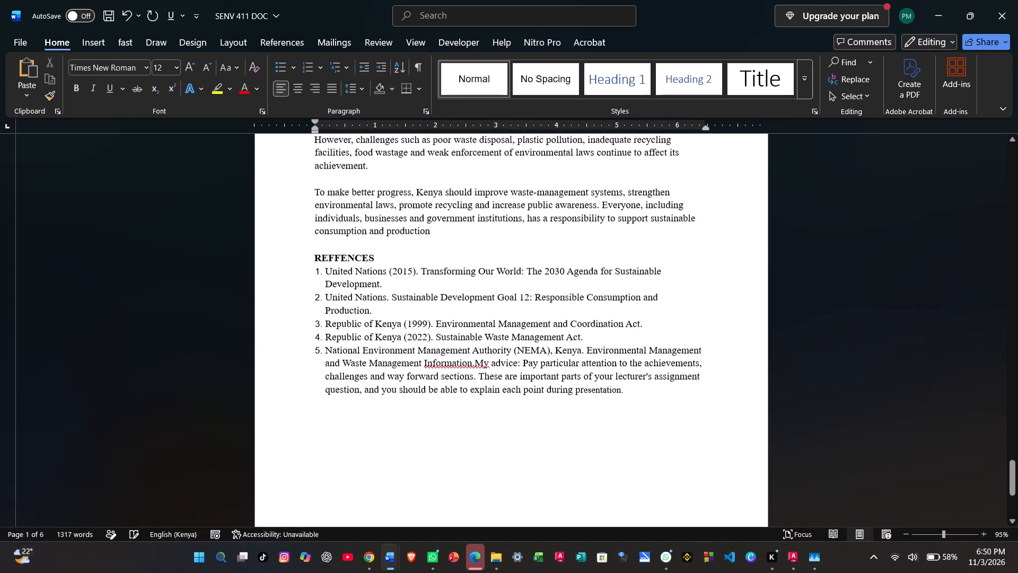
scroll(342, 245, up, 4)
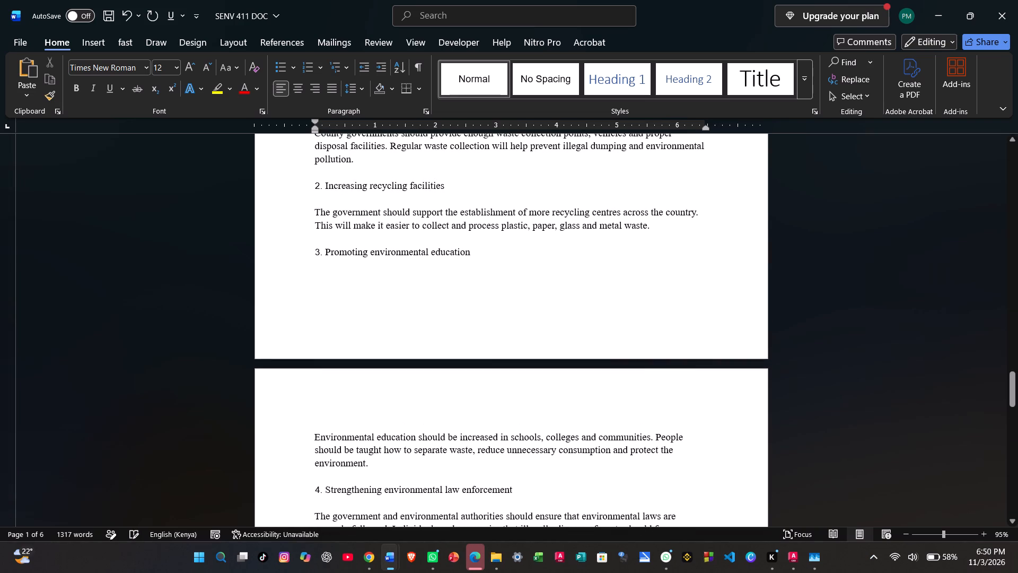
key(ctrl+a)
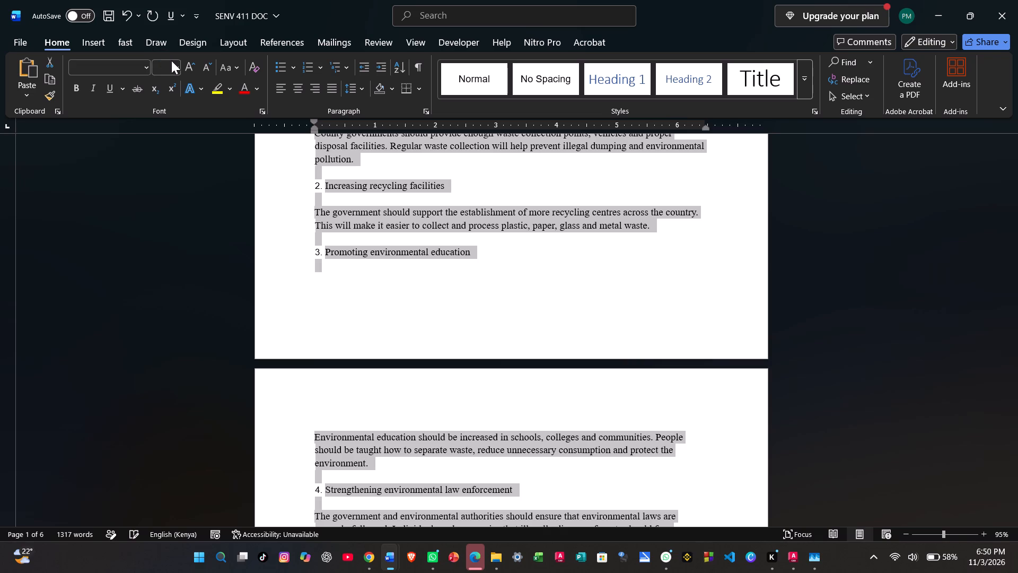
click(174, 64)
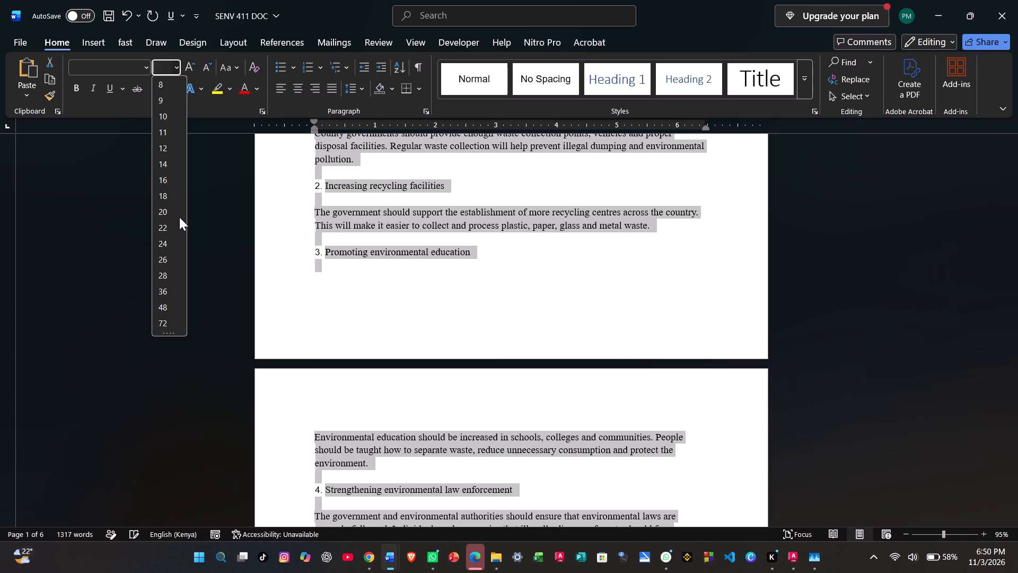
click(173, 144)
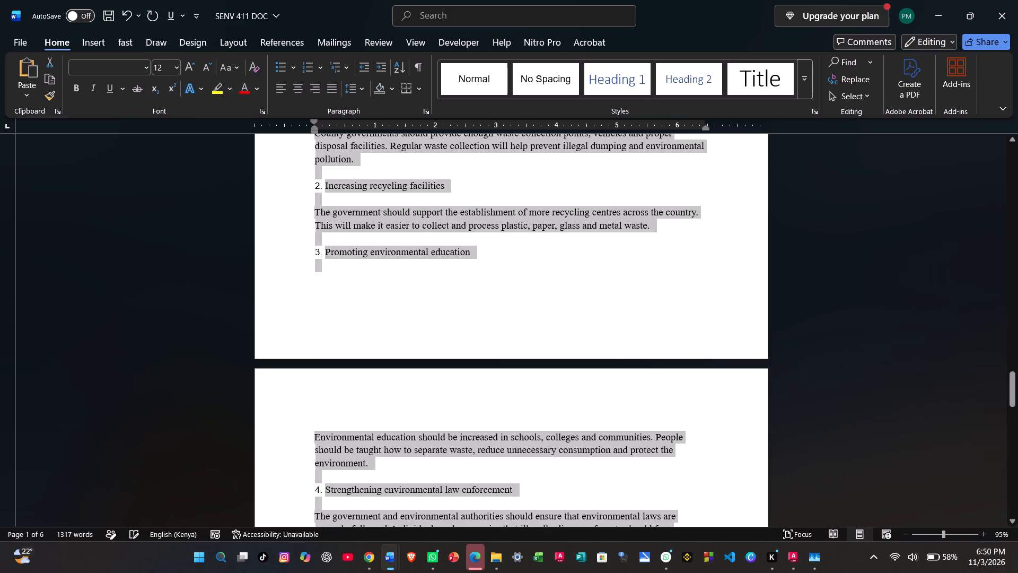
click(462, 329)
Run a spelling and grammar check and correct "Information.My" to "Information. My" in the last reference.
scroll(462, 329, down, 14)
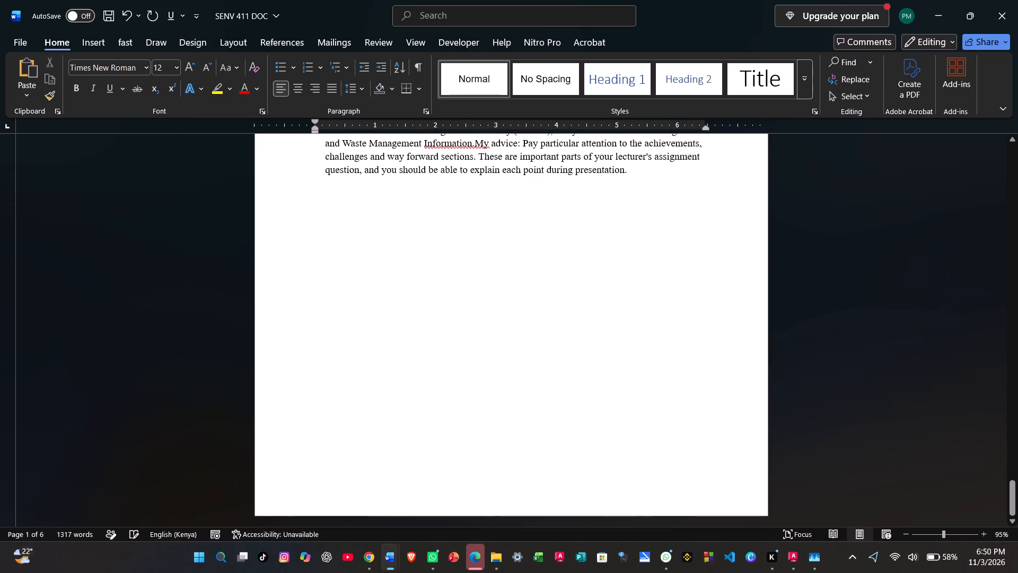
scroll(462, 329, up, 6)
scroll(462, 329, down, 1)
scroll(462, 329, up, 2)
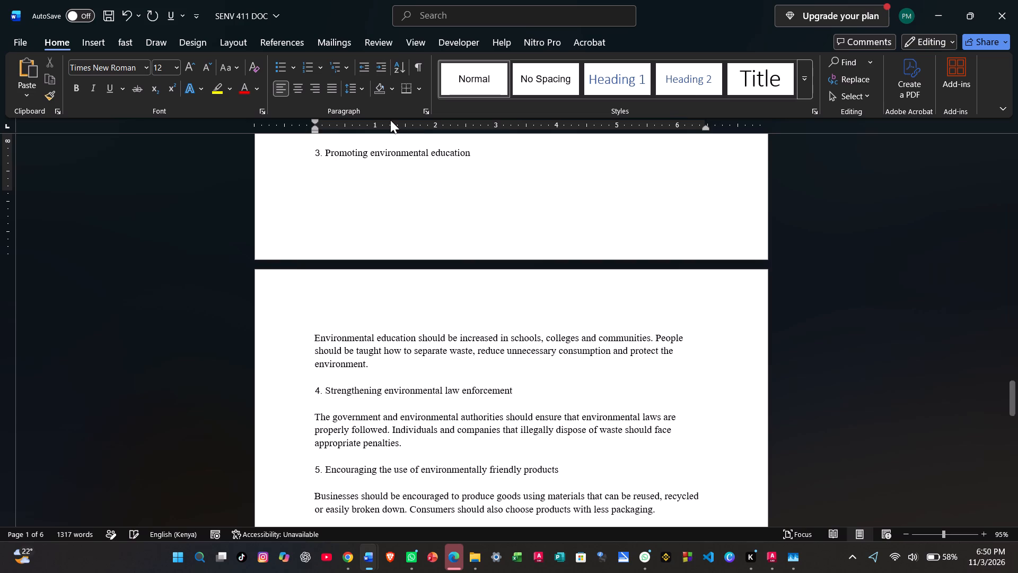
click(384, 44)
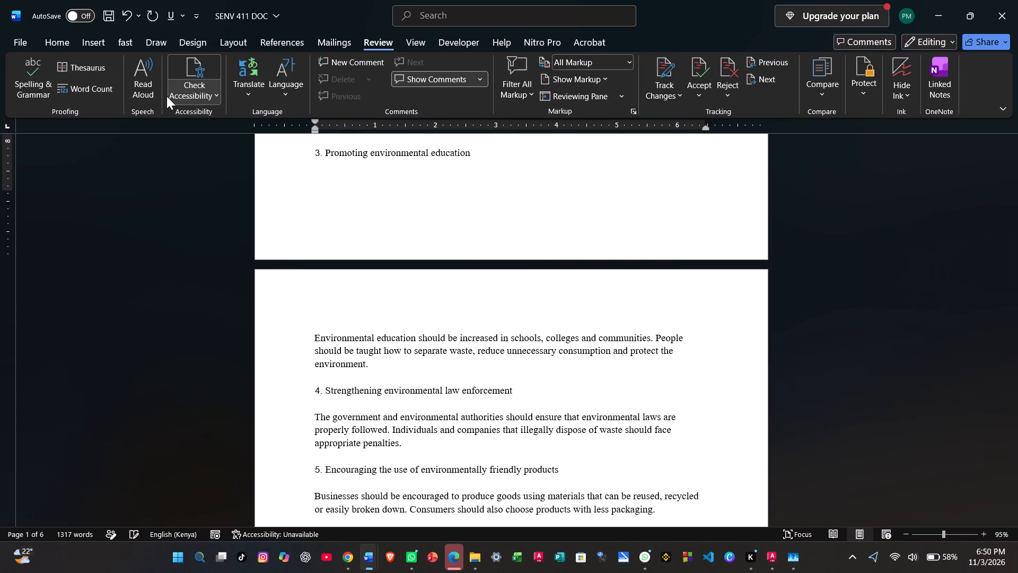
click(40, 79)
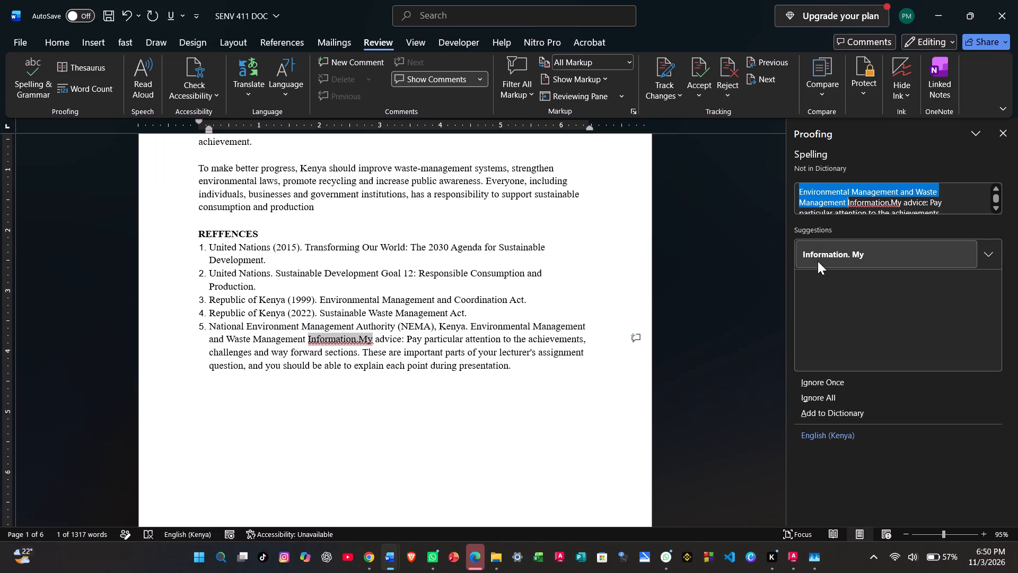
click(816, 260)
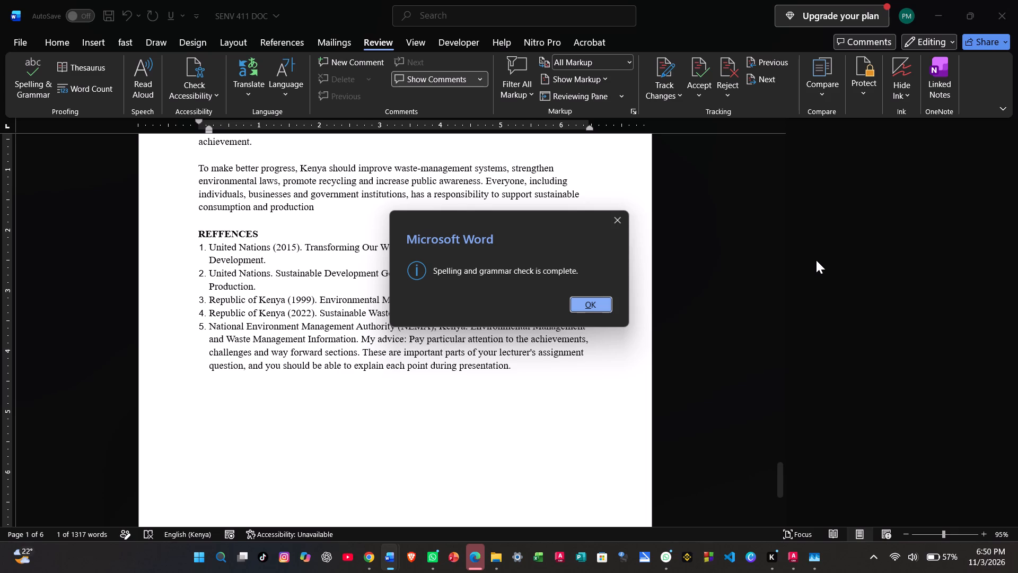
click(591, 299)
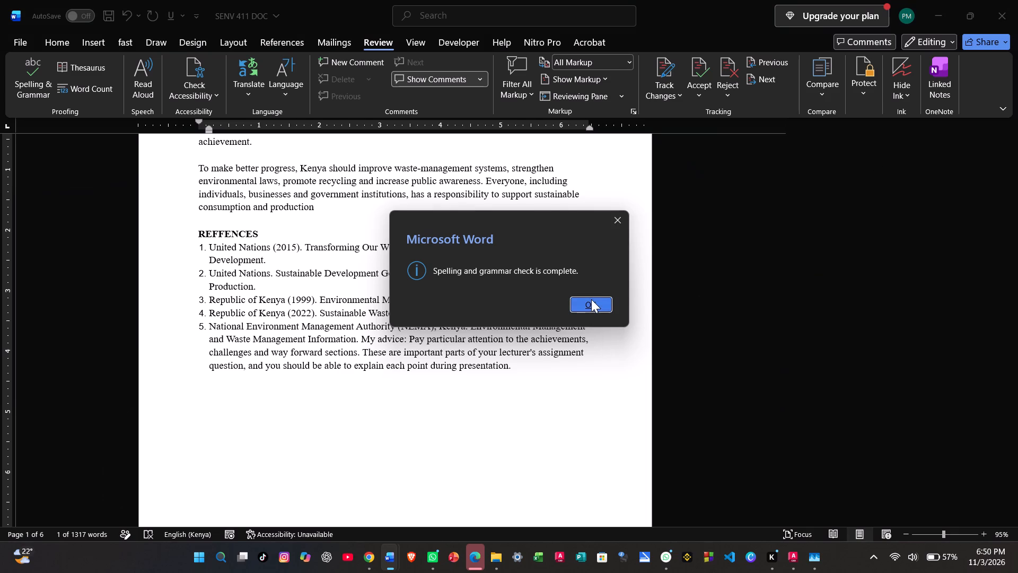
Print one copy of the whole document, single-sided, on the EPSON L3250 Series printer.
key(ctrl+p)
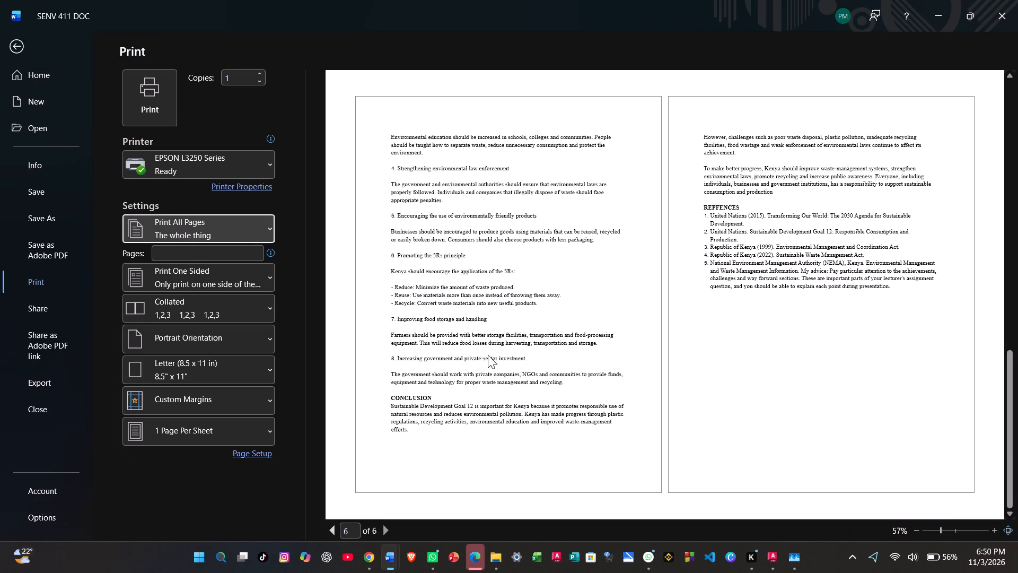
click(153, 94)
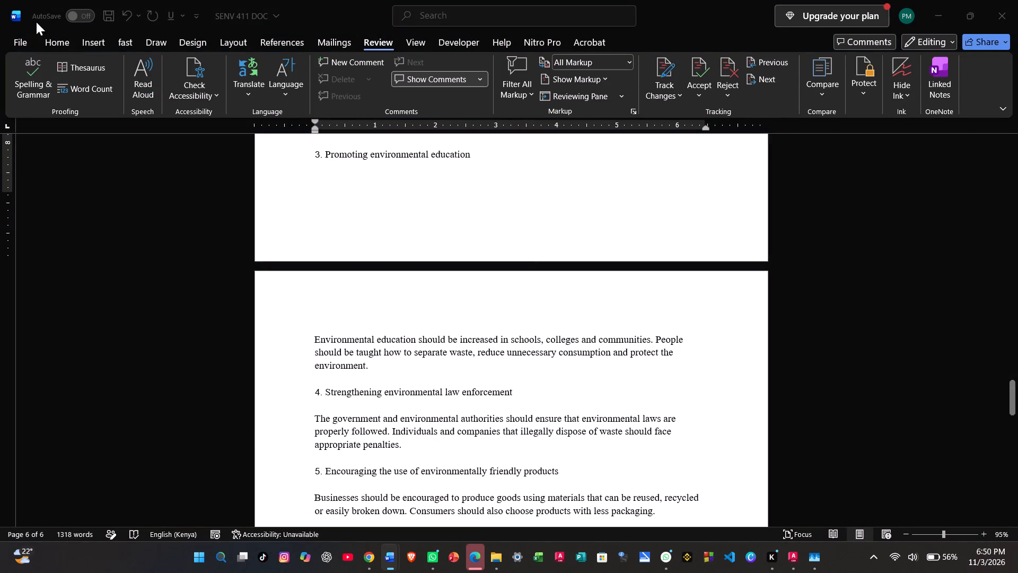
Open the recent "cover page" document from the essentials folder and view its University of Eldoret layout.
click(23, 39)
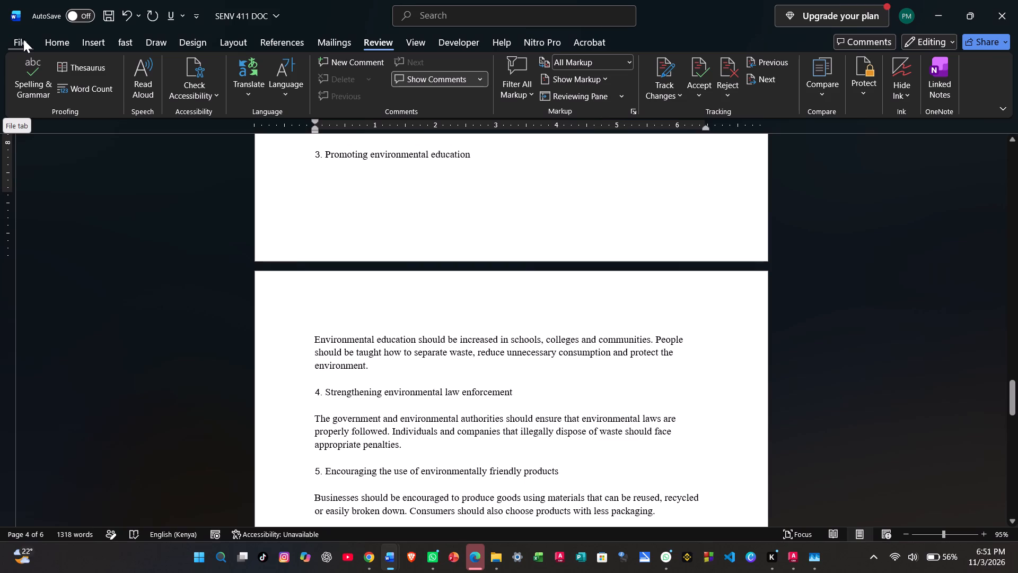
click(17, 42)
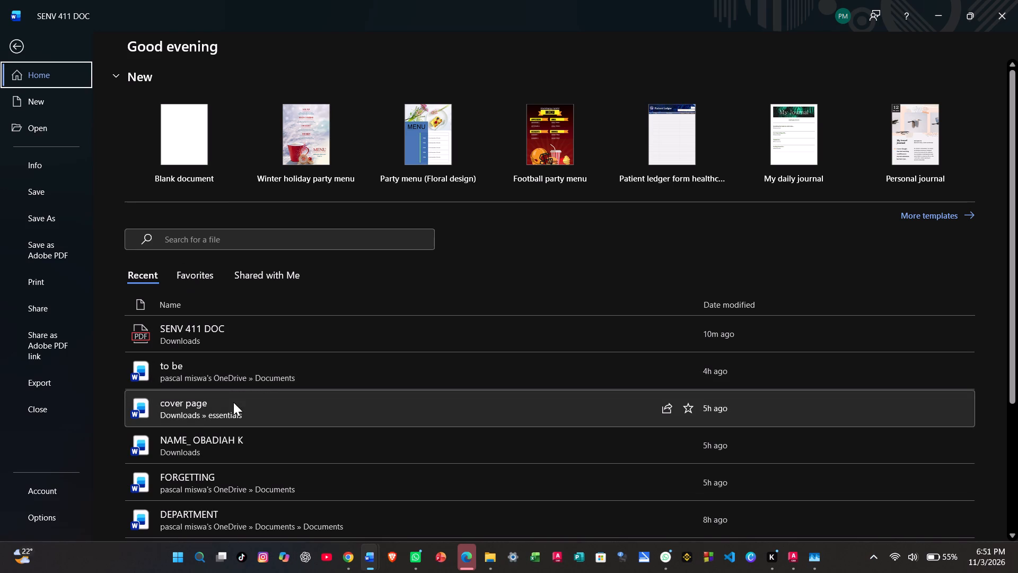
double_click(212, 419)
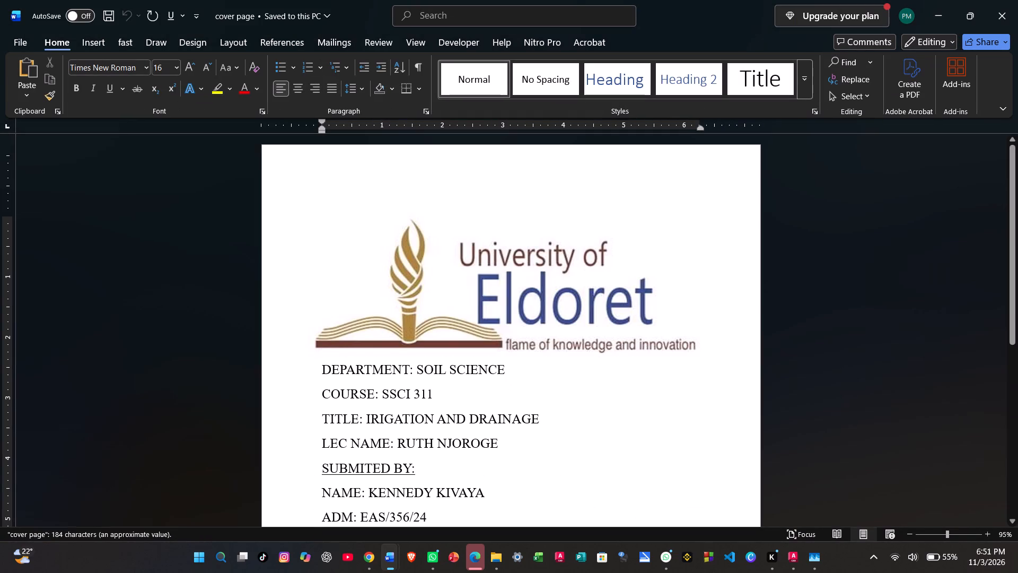
scroll(357, 393, down, 1)
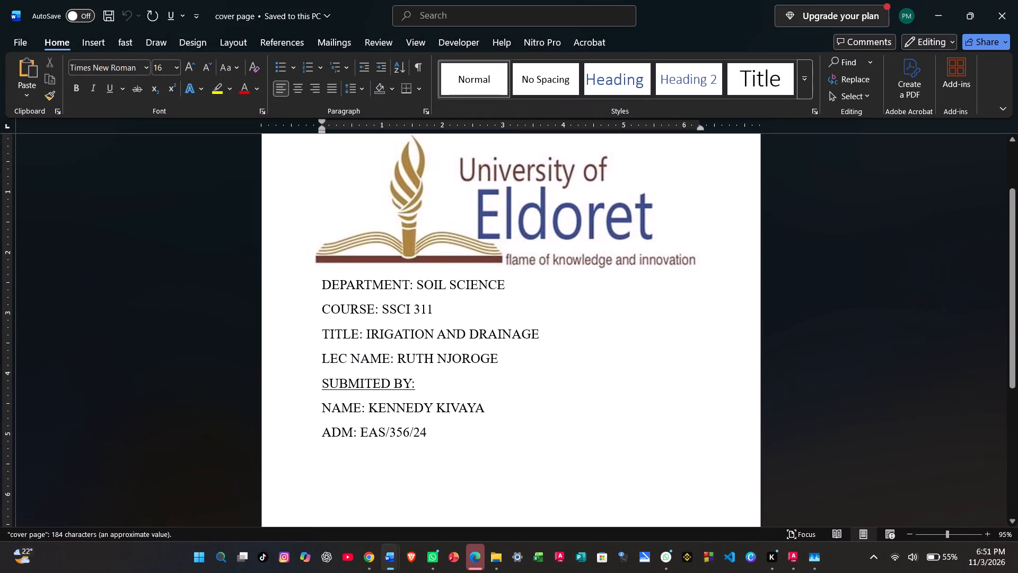
Create a blank document and paste the copied SENV 411 group assignment cover text into it.
click(15, 46)
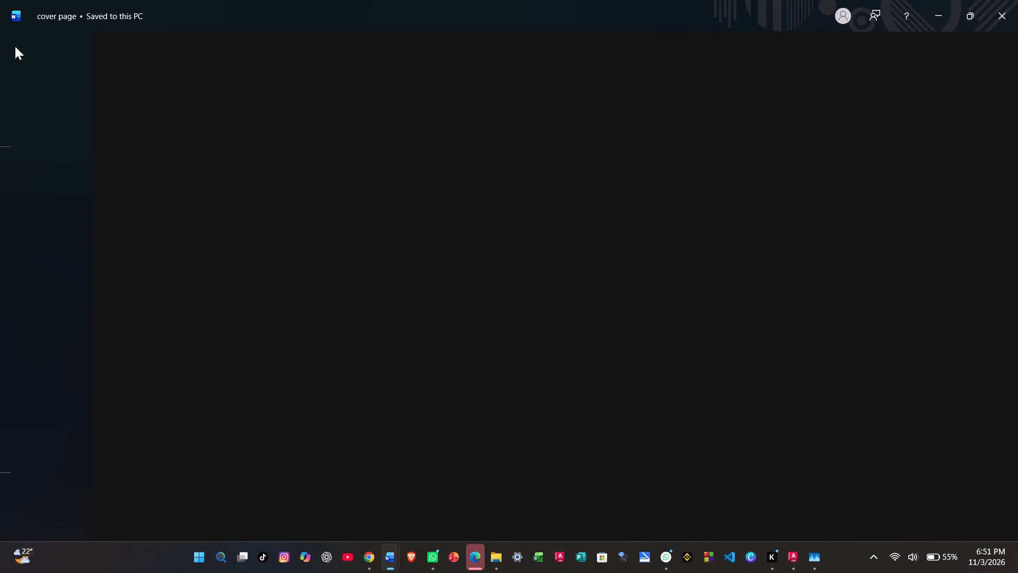
click(166, 151)
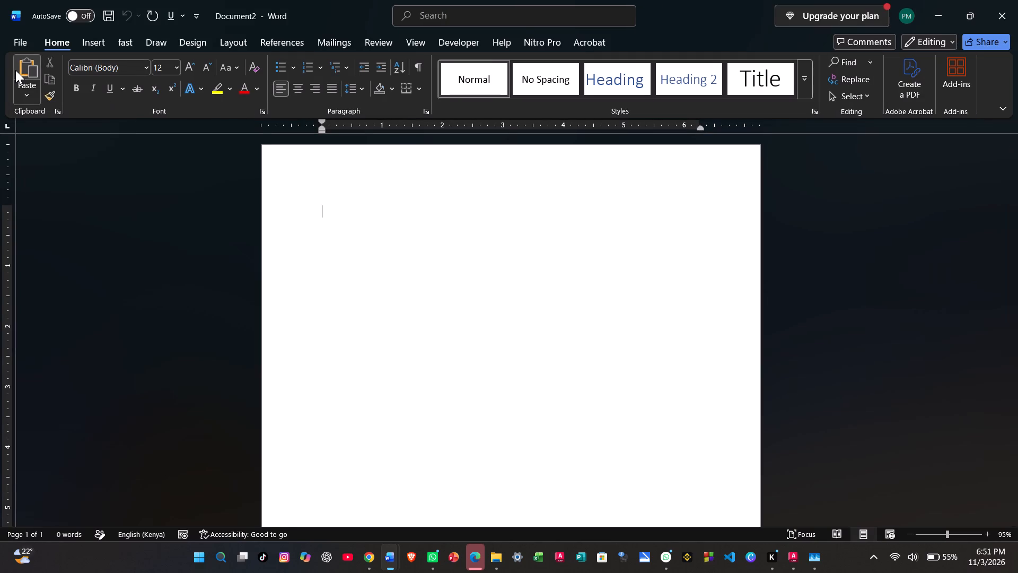
click(15, 70)
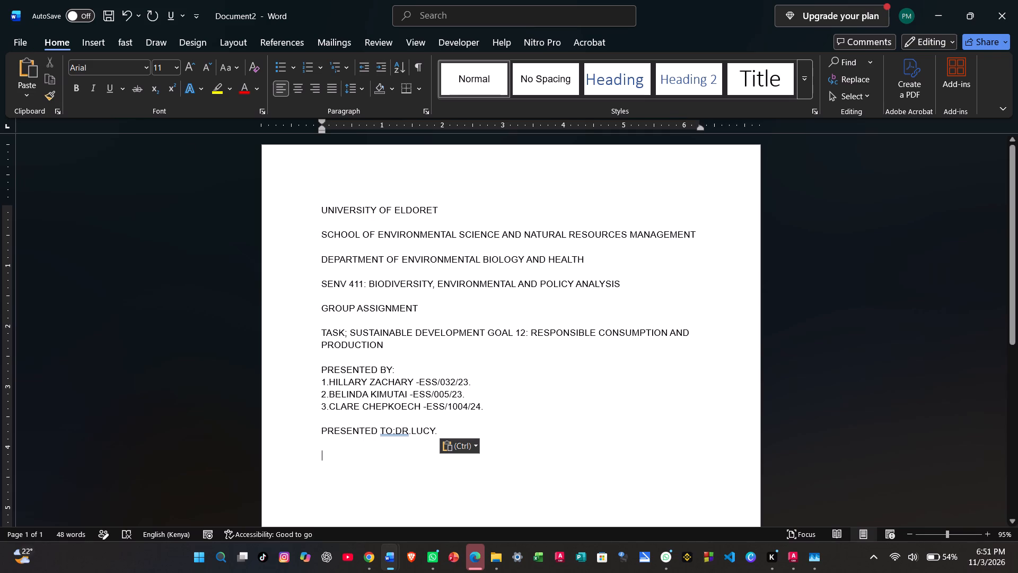
Return to the "cover page" document and paste the copied SENV 411 cover text on a new line below the ADM line.
click(19, 45)
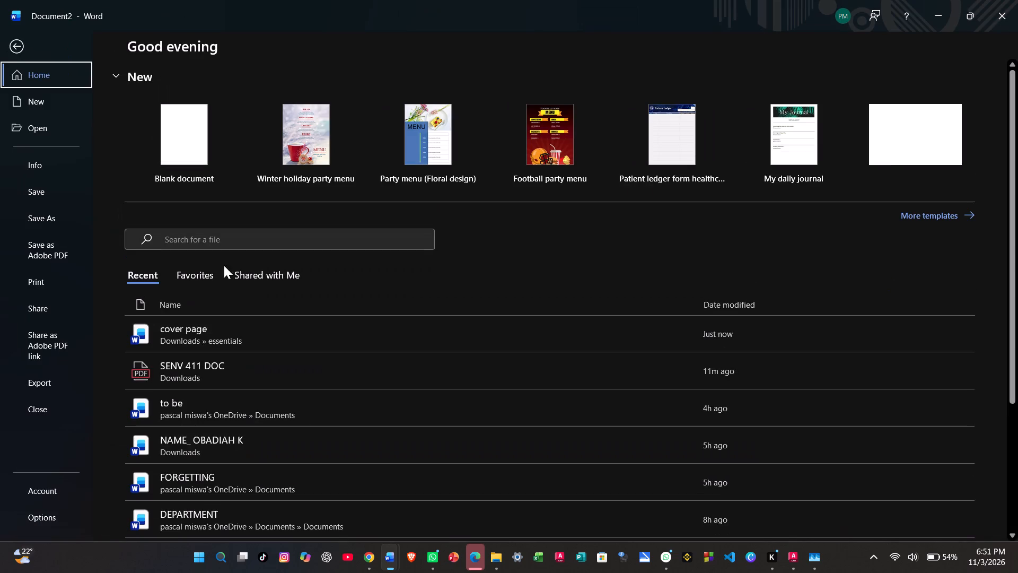
click(199, 341)
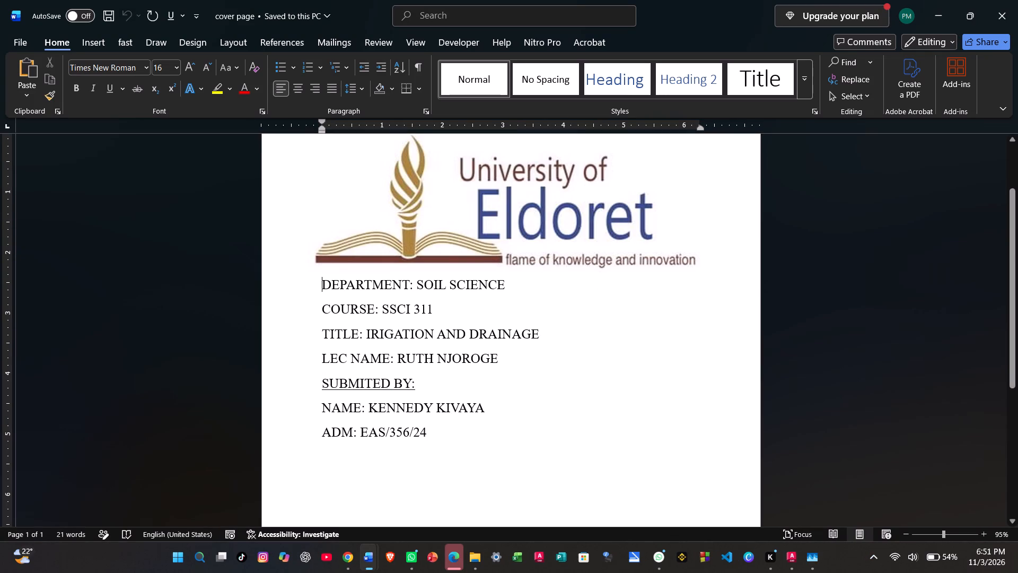
scroll(307, 340, down, 1)
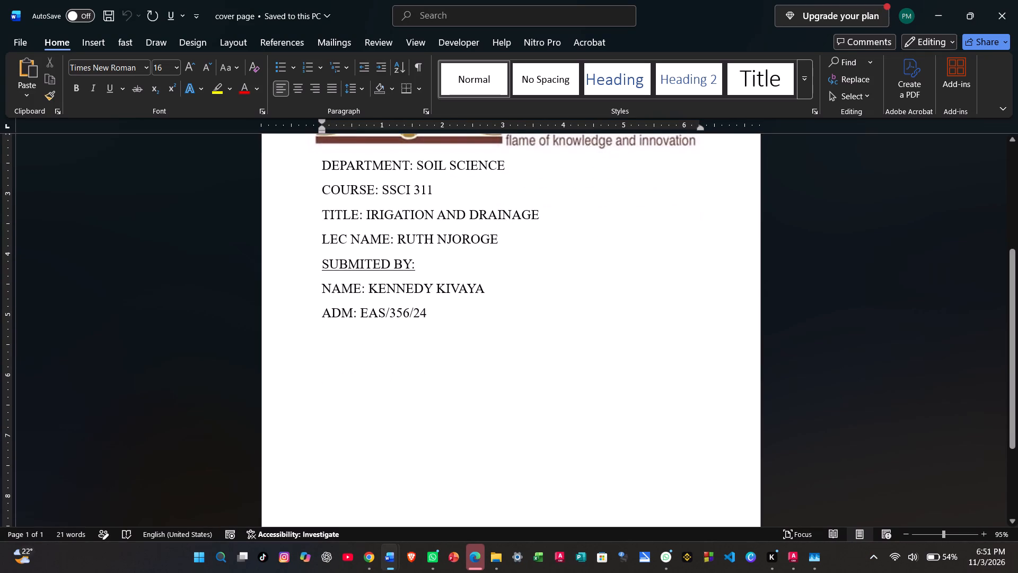
click(436, 322)
key(Return)
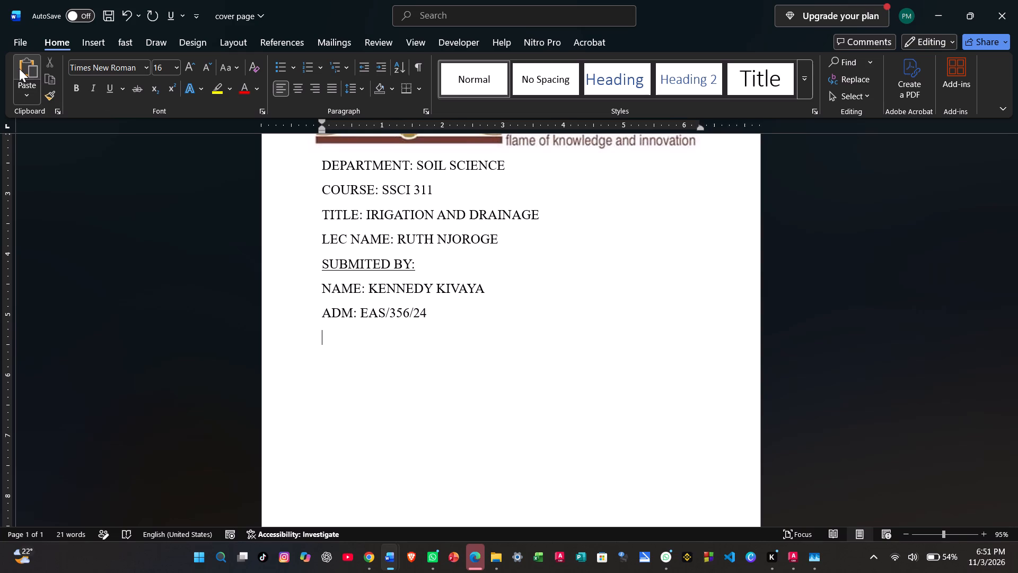
click(19, 68)
scroll(418, 323, up, 4)
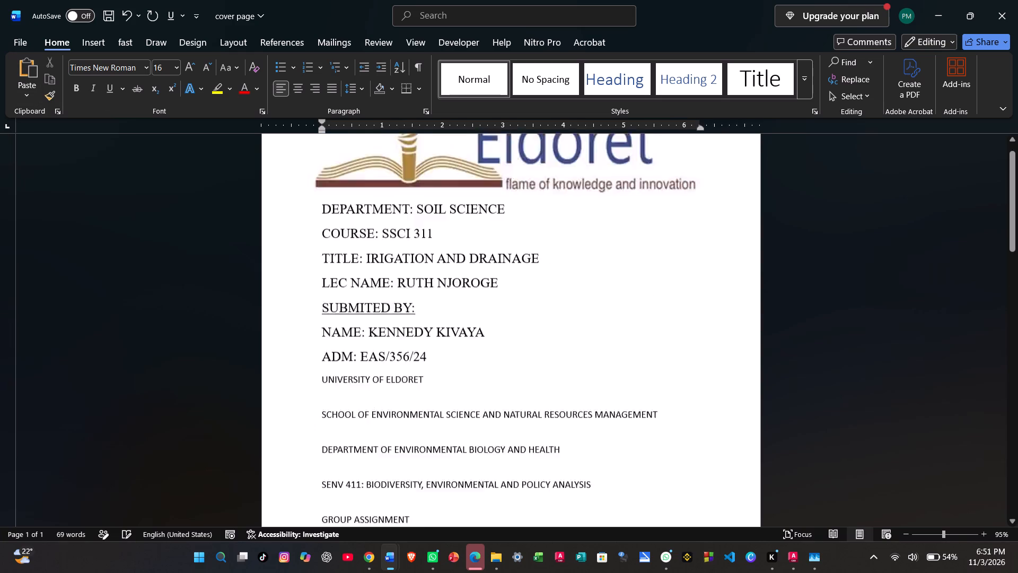
scroll(418, 323, down, 1)
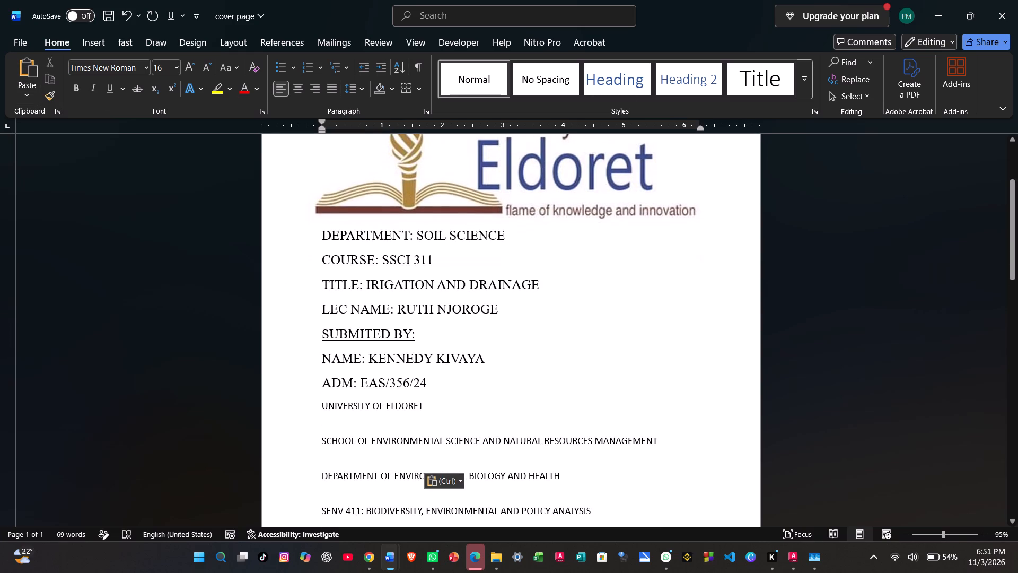
Replace the department on the DEPARTMENT line with "ENVIRONMENTAL BIOLOGY AND HEALTH".
click(515, 241)
key(BackSpace)
key(BackSpace)
key(BackSpace)
key(BackSpace)
key(BackSpace)
key(BackSpace)
key(BackSpace)
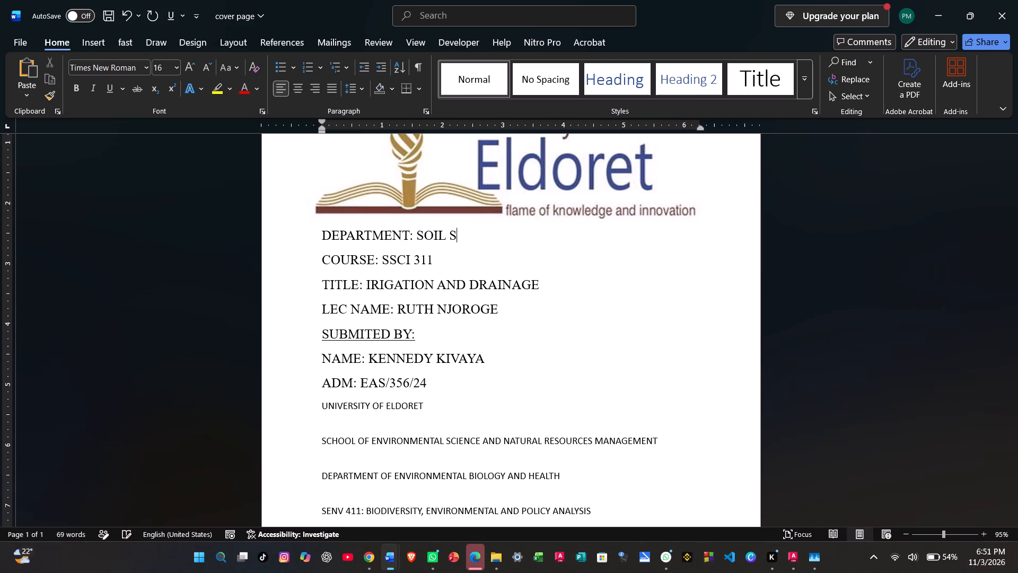
key(BackSpace)
key(BackSpace)
key(BackSpace)
key(BackSpace)
key(BackSpace)
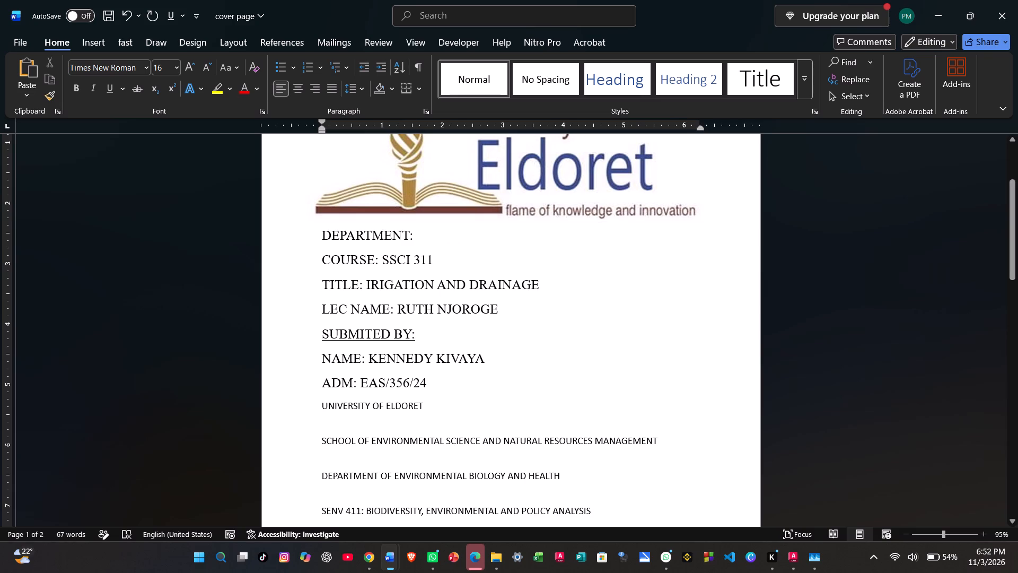
text(ENVIRONM)
text(ENTAL)
key(space)
text(SCIENCE)
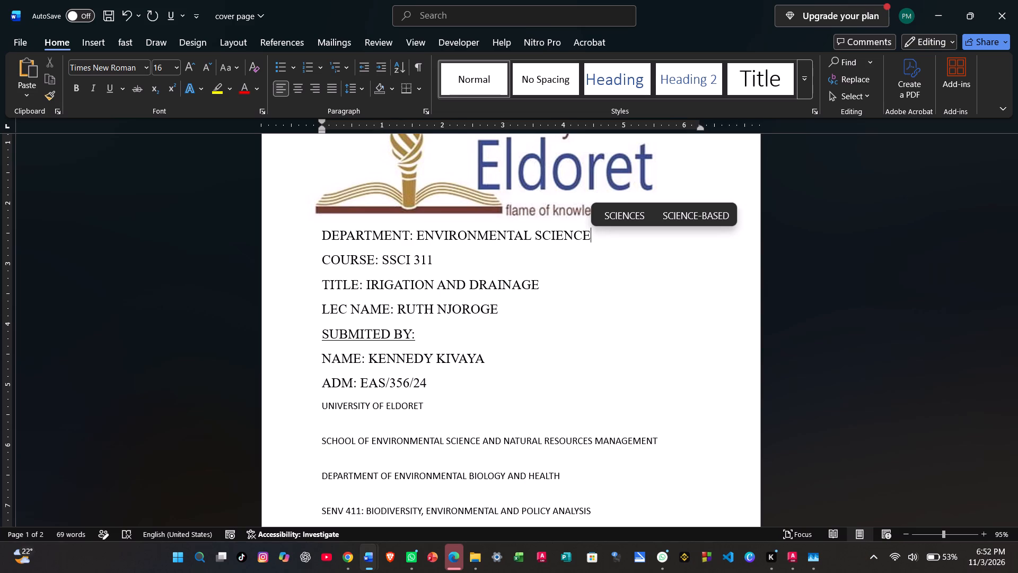
key(BackSpace)
key(BackSpace)
key(BackSpace)
key(BackSpace)
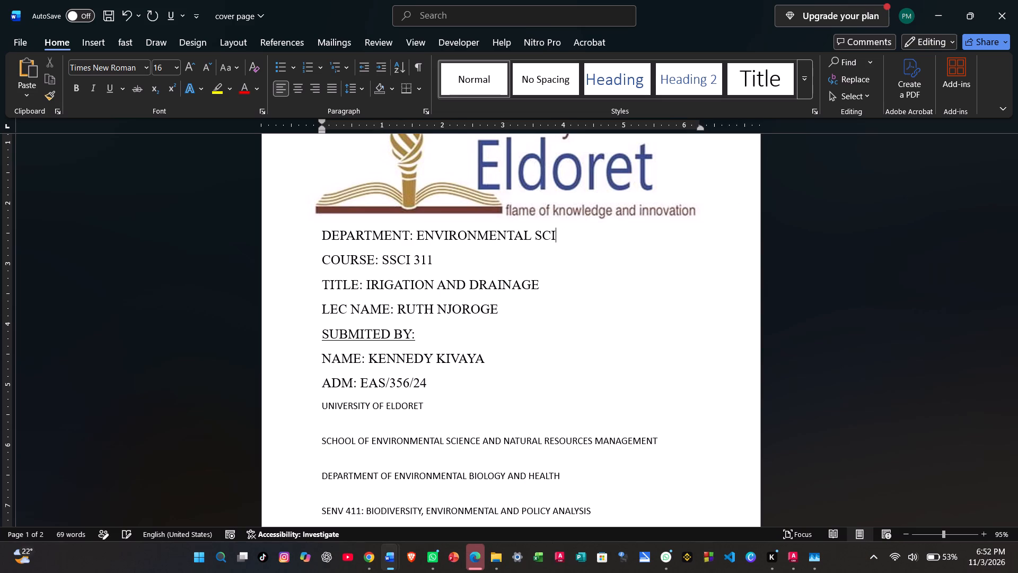
key(BackSpace)
key(BackSpace)
key(BackSpace)
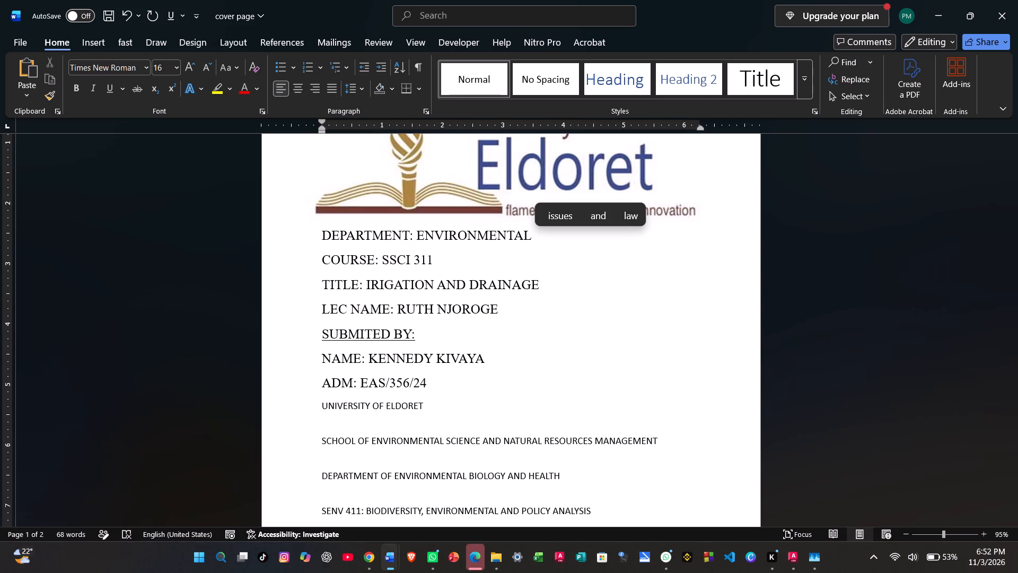
text(BIOLOGY)
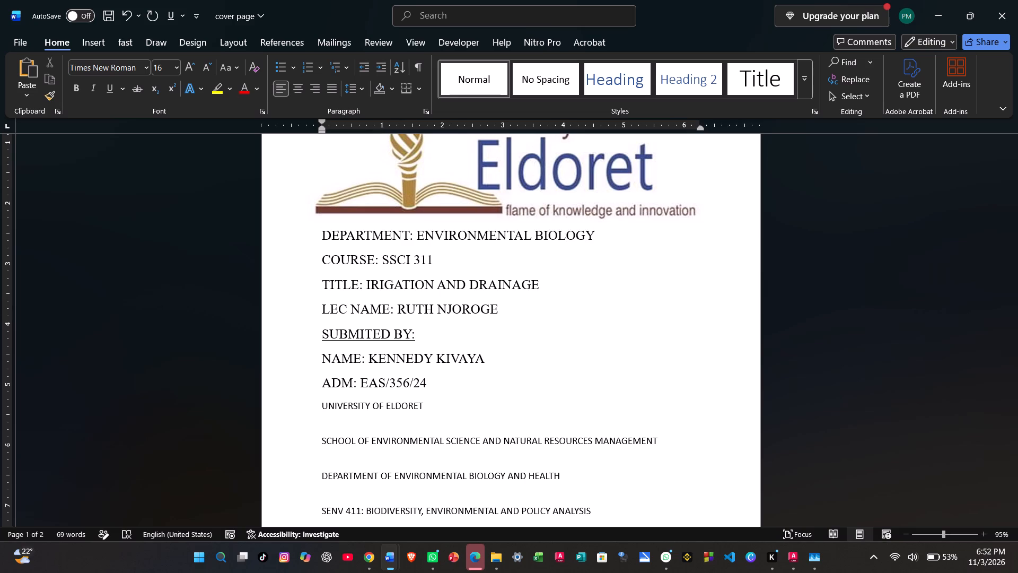
key(space)
text(AND HEALTH)
Change the course code on the COURSE line to "SENV 411".
click(441, 253)
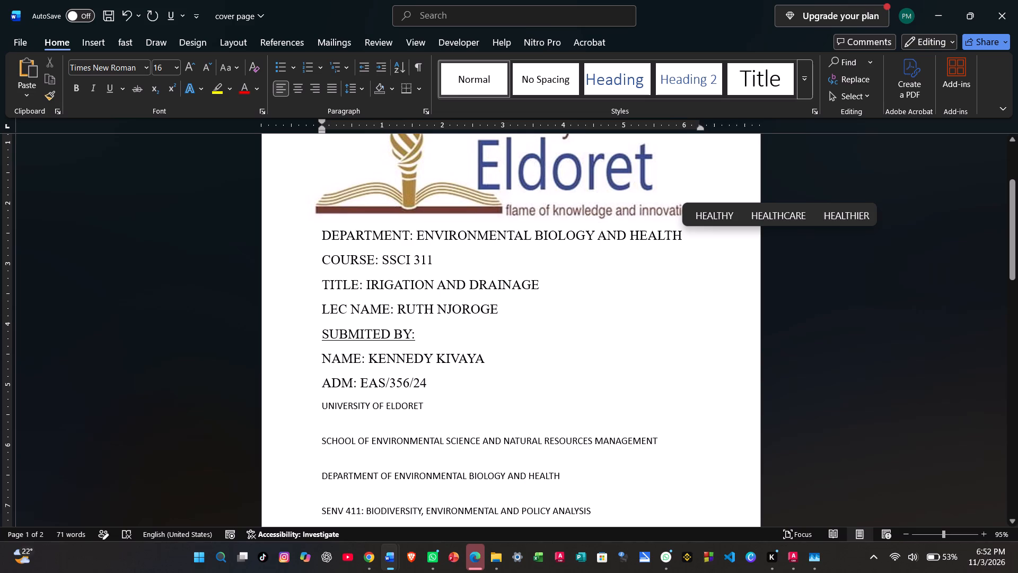
key(BackSpace)
key(BackSpace)
key(BackSpace)
key(BackSpace)
key(BackSpace)
key(BackSpace)
key(BackSpace)
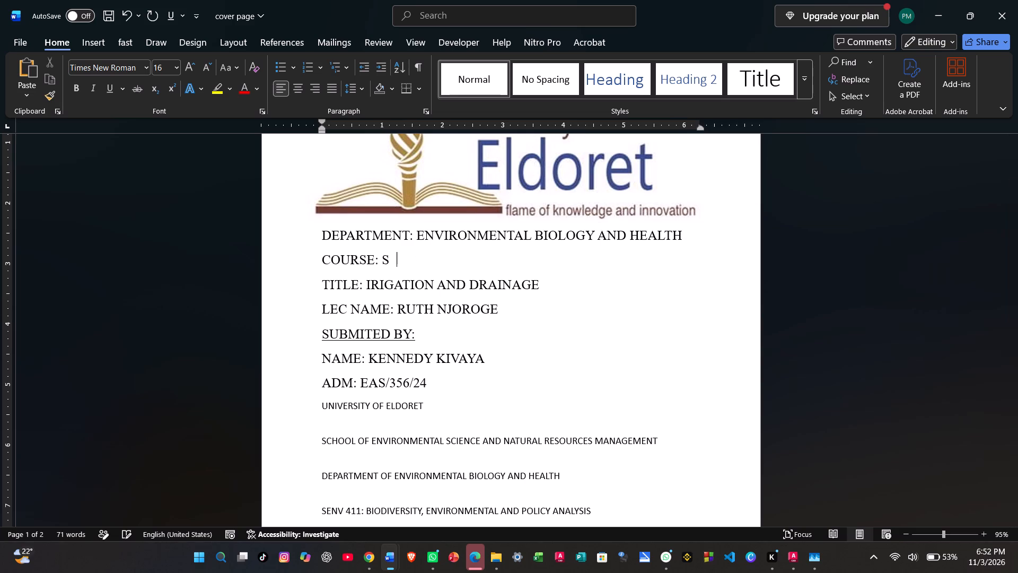
key(BackSpace)
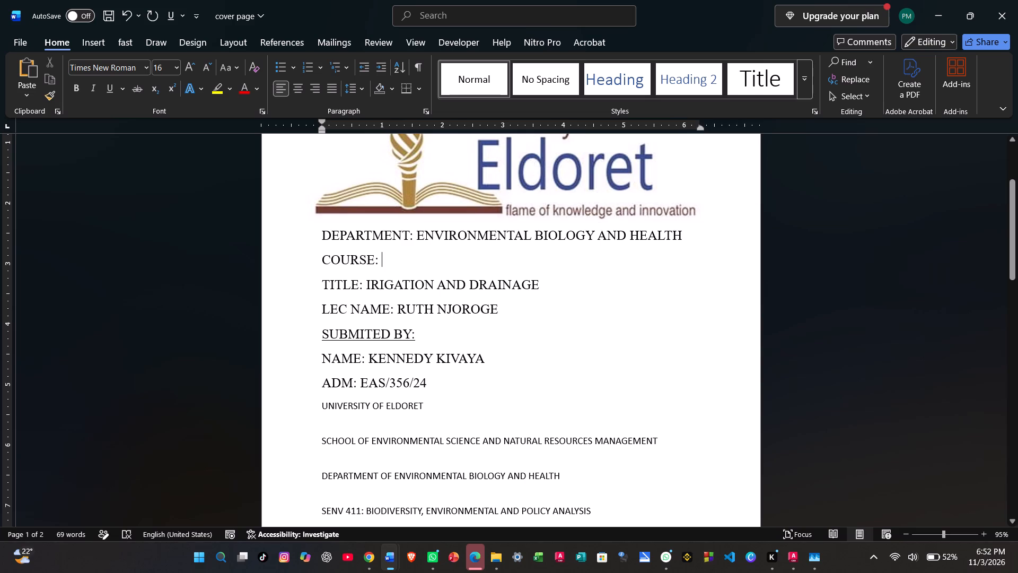
scroll(381, 478, down, 1)
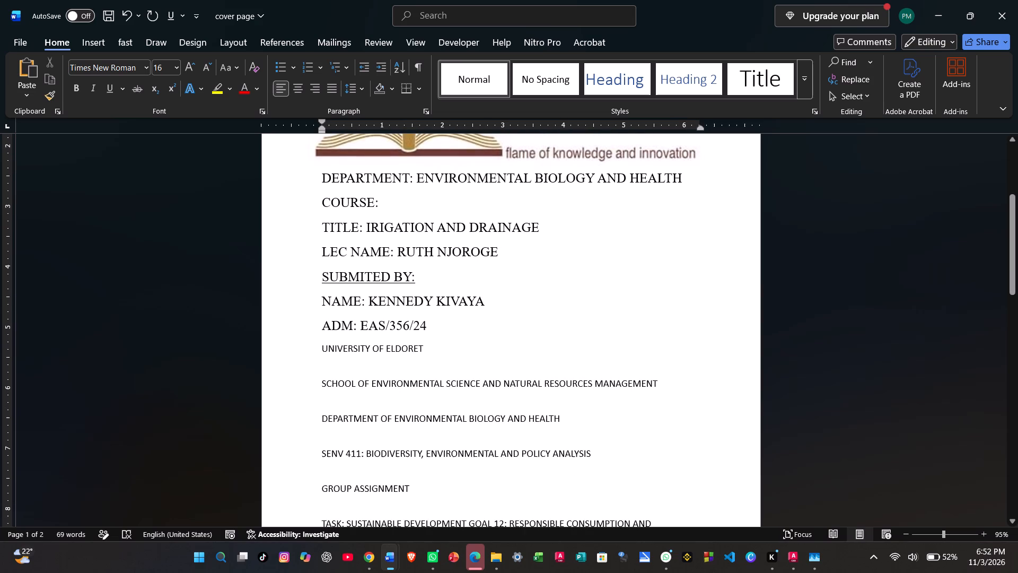
key(s)
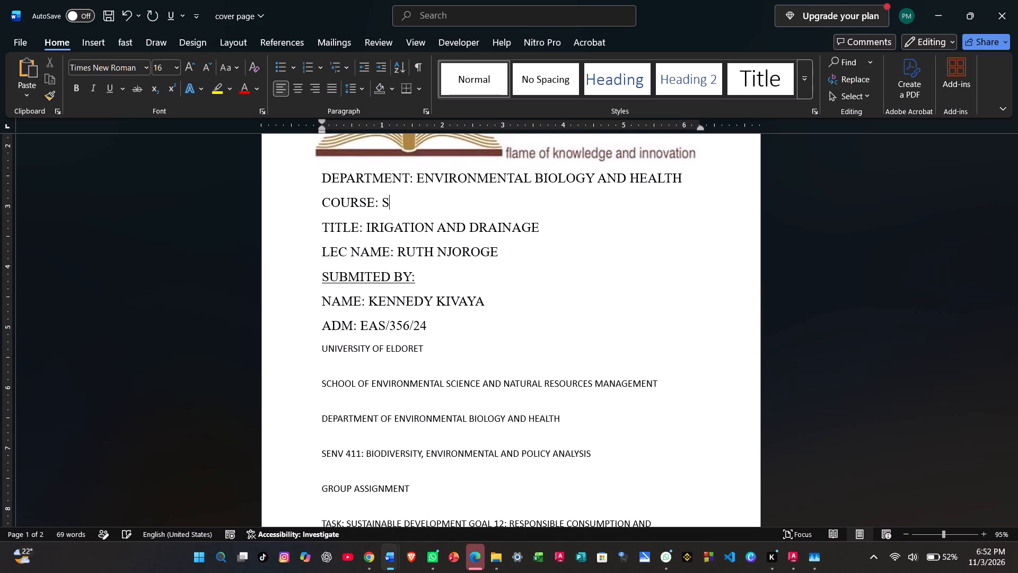
text(ENV)
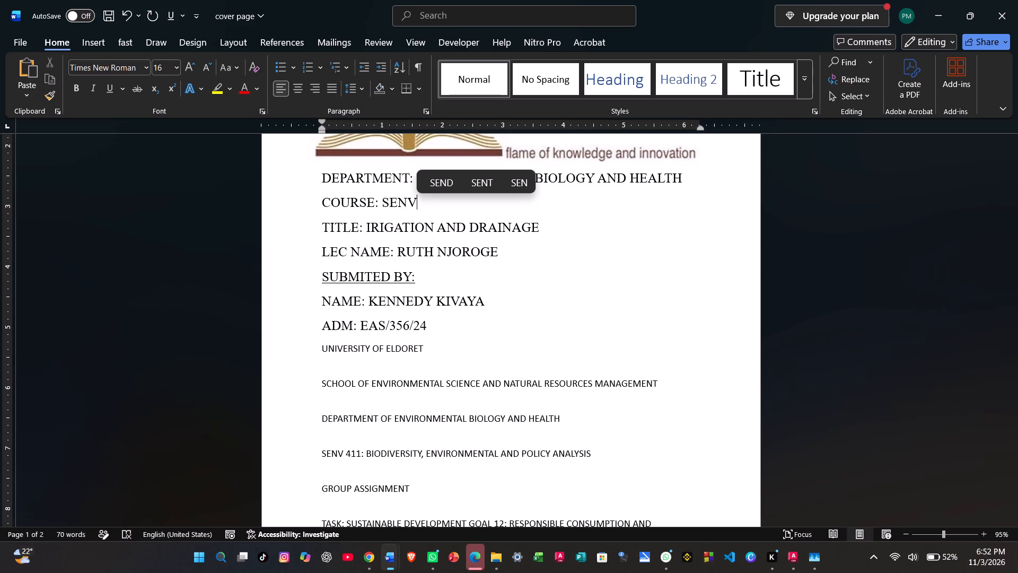
key(space)
text(411)
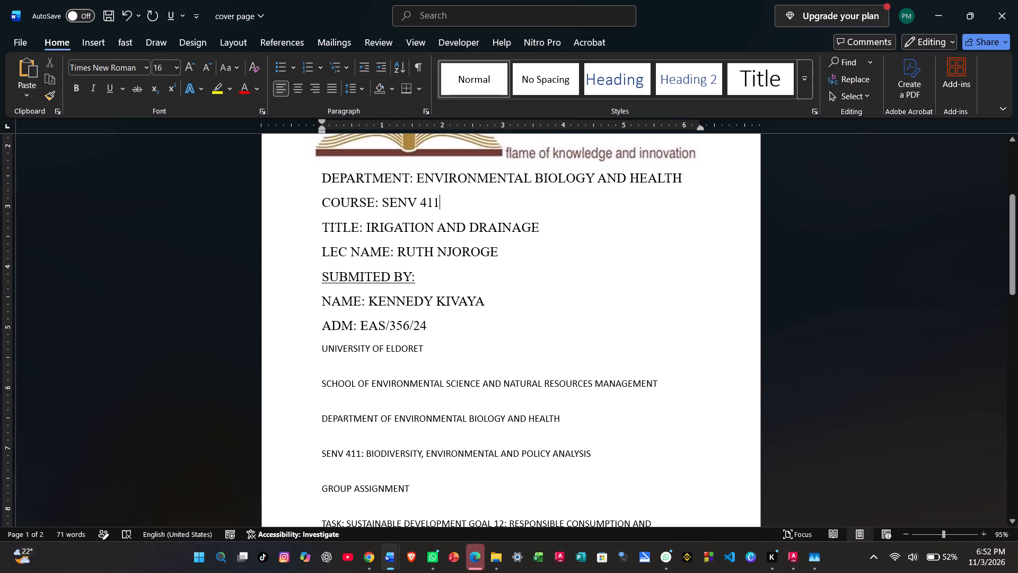
Delete the NAME and ADM lines below the SUBMITED BY heading.
scroll(410, 474, down, 1)
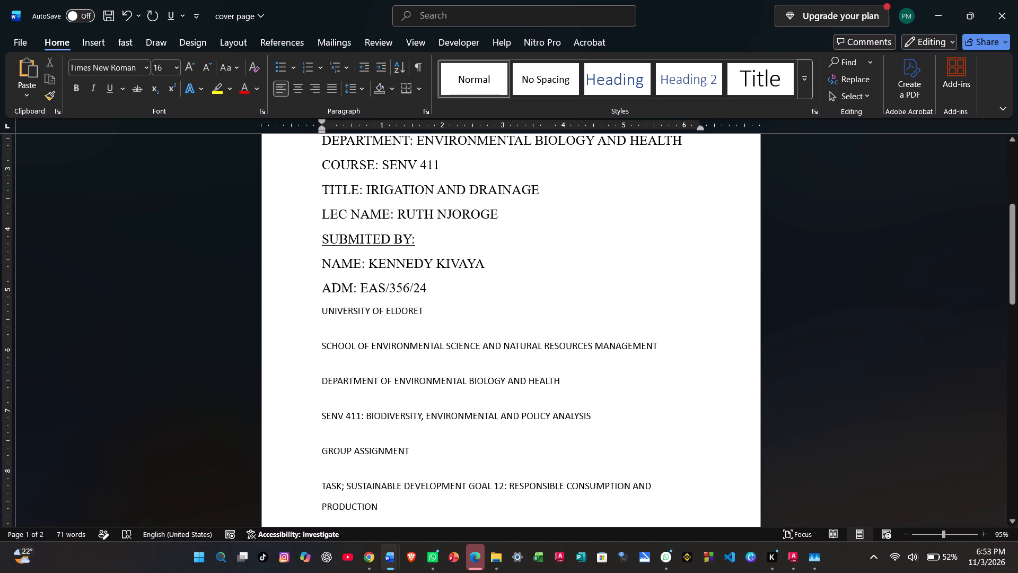
drag(322, 268, 363, 265)
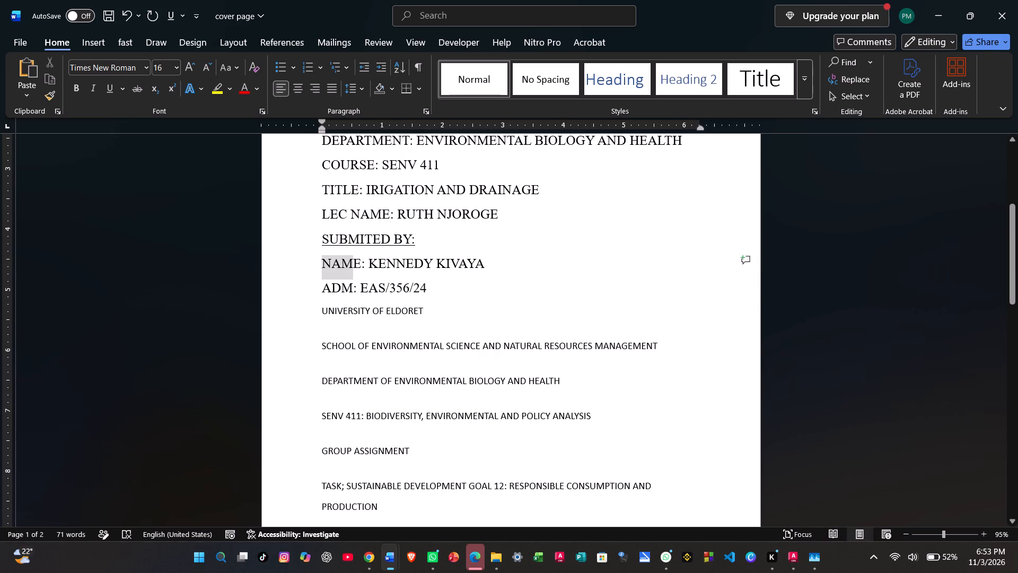
drag(363, 265, 444, 292)
key(BackSpace)
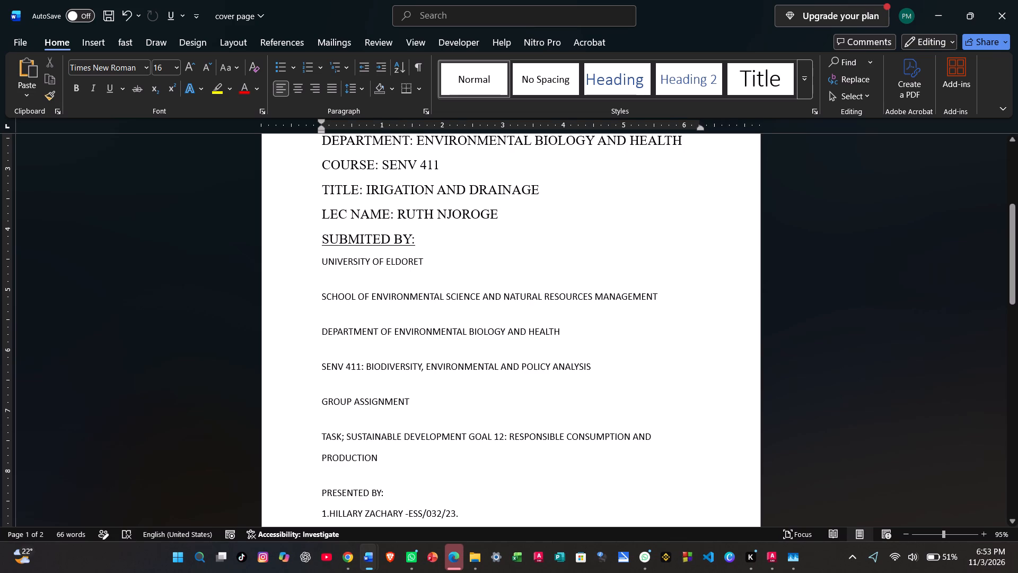
Replace the whole TITLE line, label included, with "TASK: SUSTAINABLE DEVELOPMENT GOAL".
scroll(416, 279, up, 1)
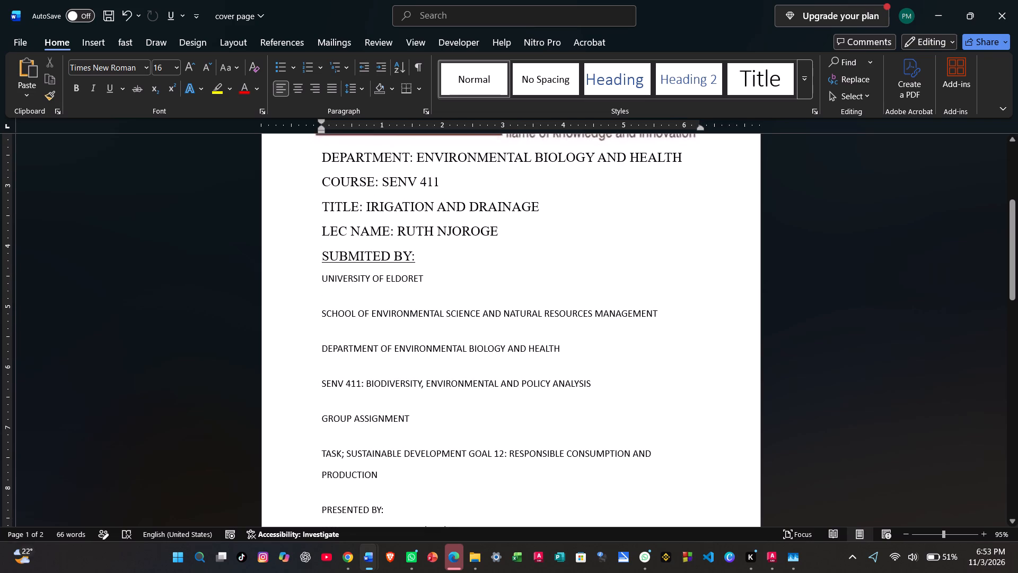
scroll(366, 378, down, 1)
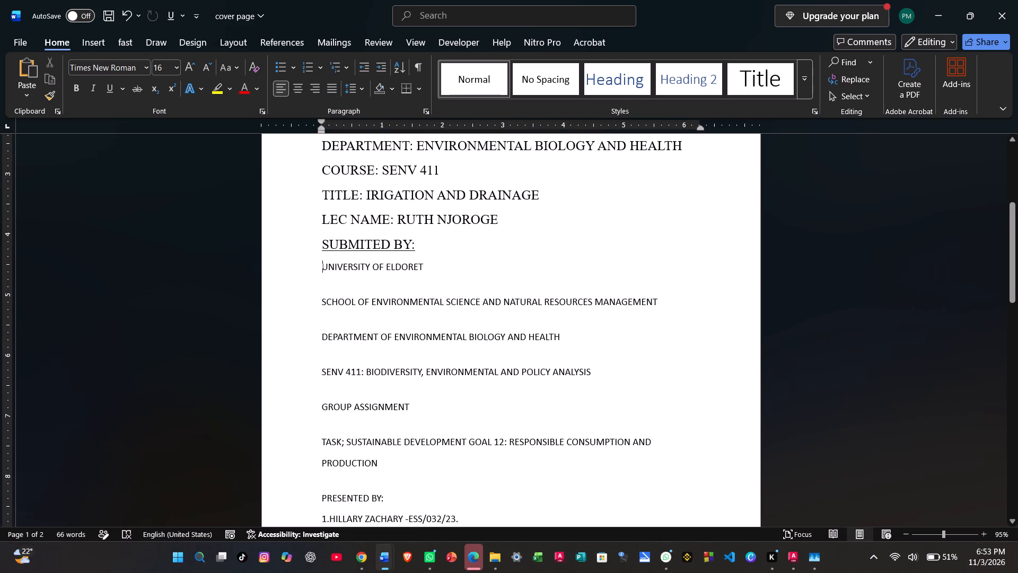
click(545, 202)
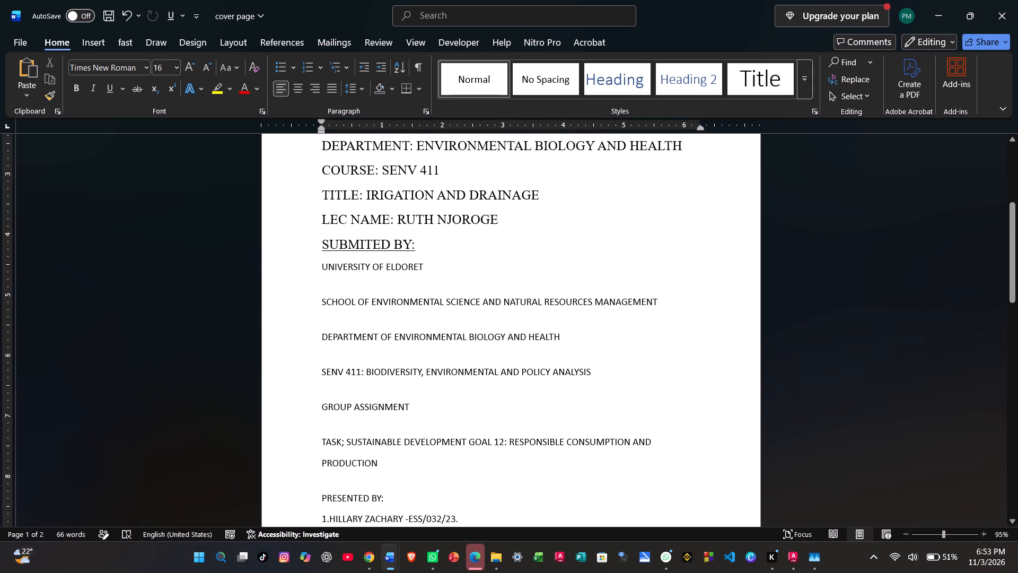
key(BackSpace)
key(BackSpace)
key(BackSpace)
key(BackSpace)
key(BackSpace)
key(BackSpace)
key(BackSpace)
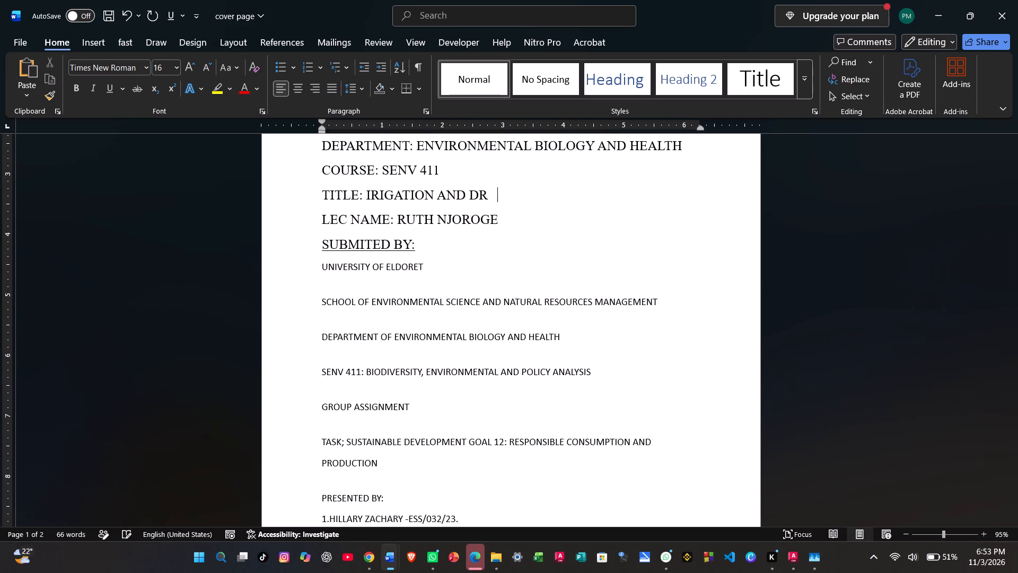
key(BackSpace)
key(BackSpace)
key(BackSpace)
key(BackSpace)
key(BackSpace)
key(BackSpace)
key(BackSpace)
key(BackSpace)
key(BackSpace)
key(BackSpace)
key(BackSpace)
key(BackSpace)
key(BackSpace)
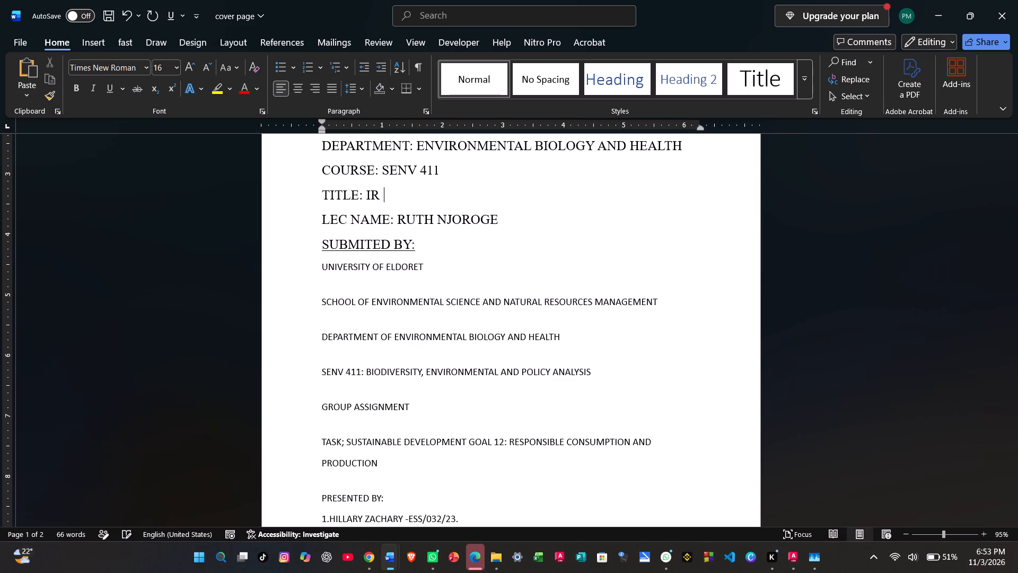
key(BackSpace)
key(BackSpace)
key(BackSpace)
key(BackSpace)
key(BackSpace)
key(BackSpace)
key(BackSpace)
key(BackSpace)
key(BackSpace)
text(TASK)
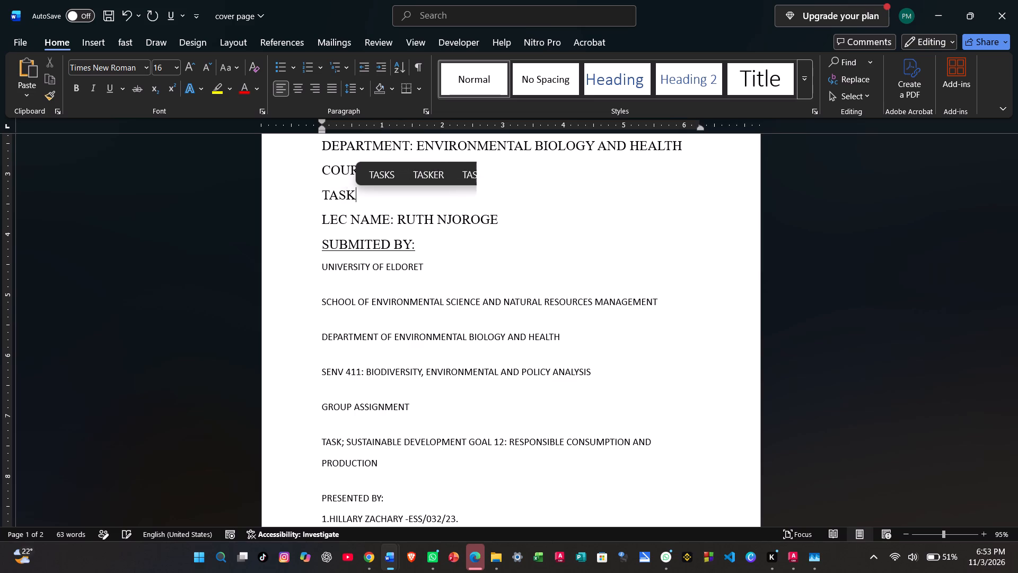
key(shift+colon)
key(space)
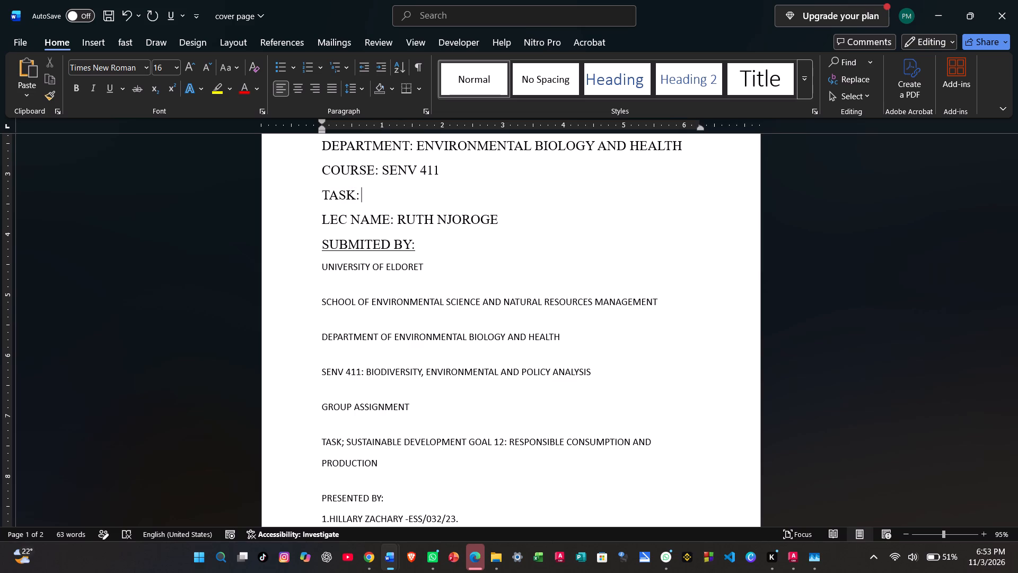
text(SUSTAINABLE)
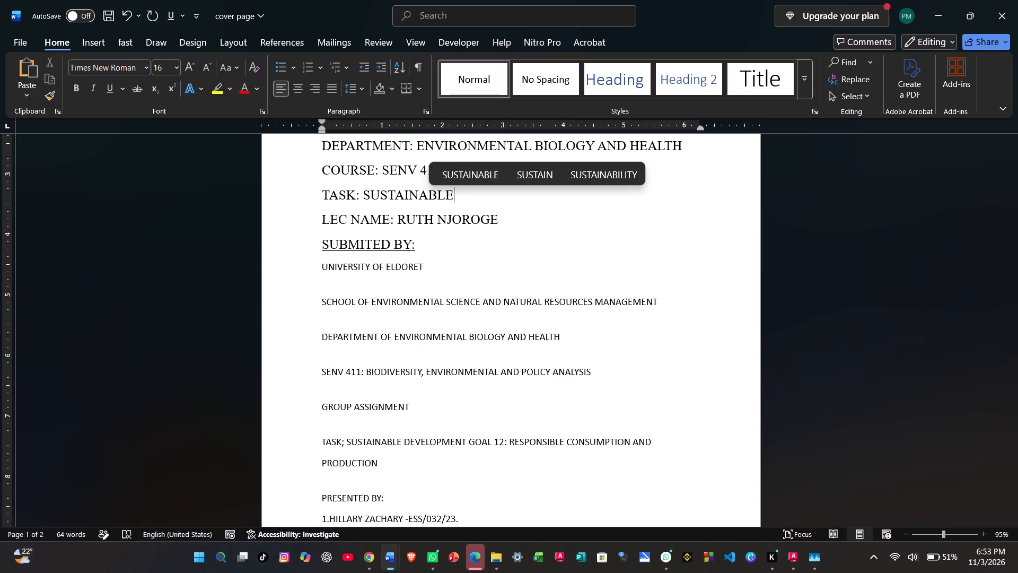
key(space)
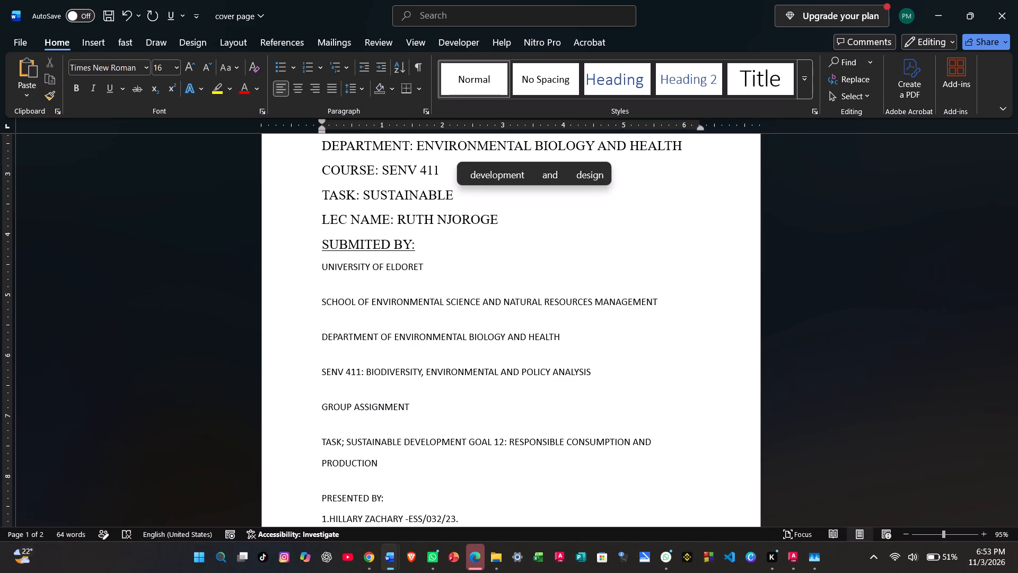
text(DEVELOPMENT)
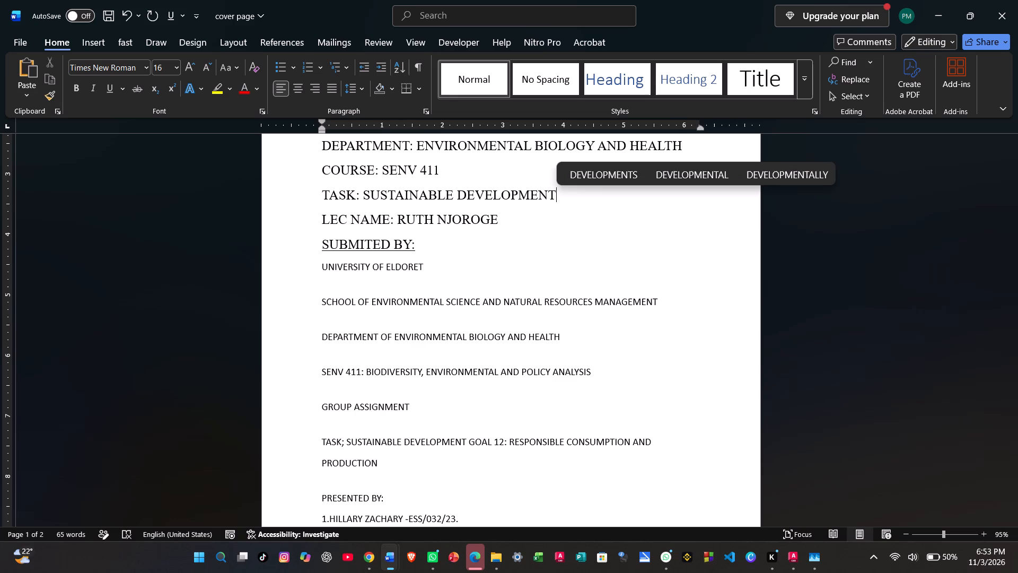
key(space)
text(GOAL)
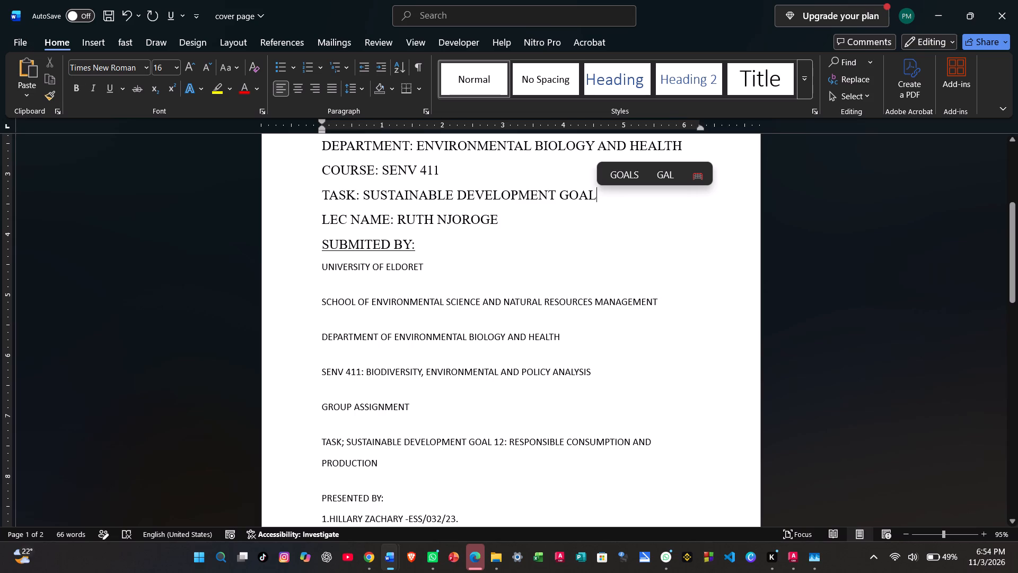
Open the recent SENV 411 DOC file and view the title on its first page.
click(22, 45)
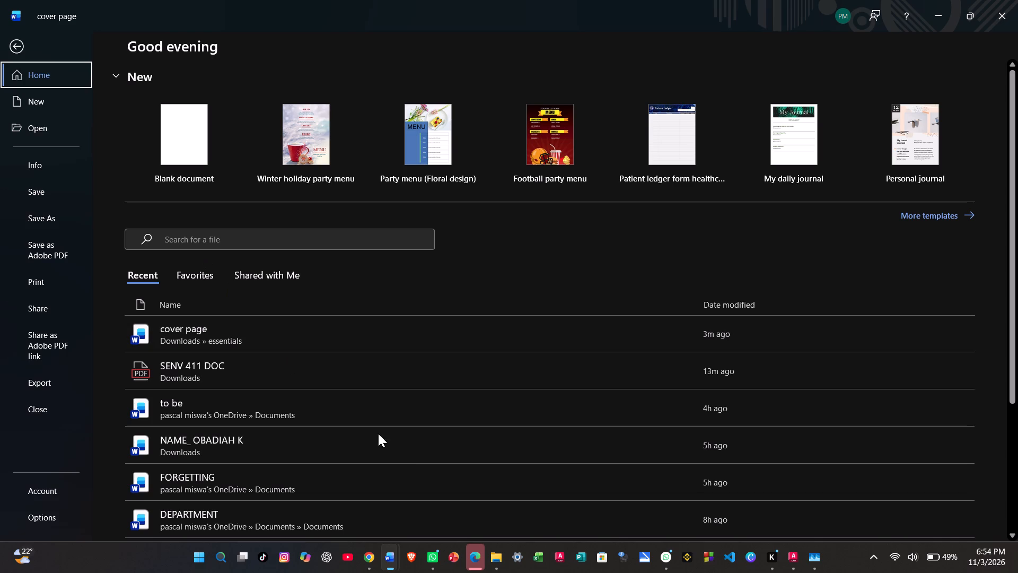
click(275, 379)
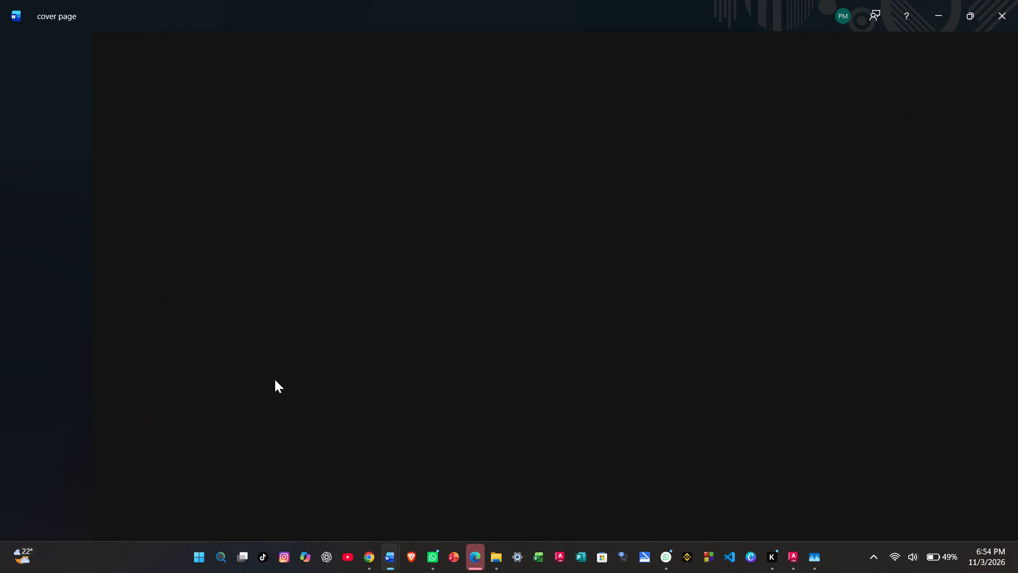
scroll(360, 372, up, 3)
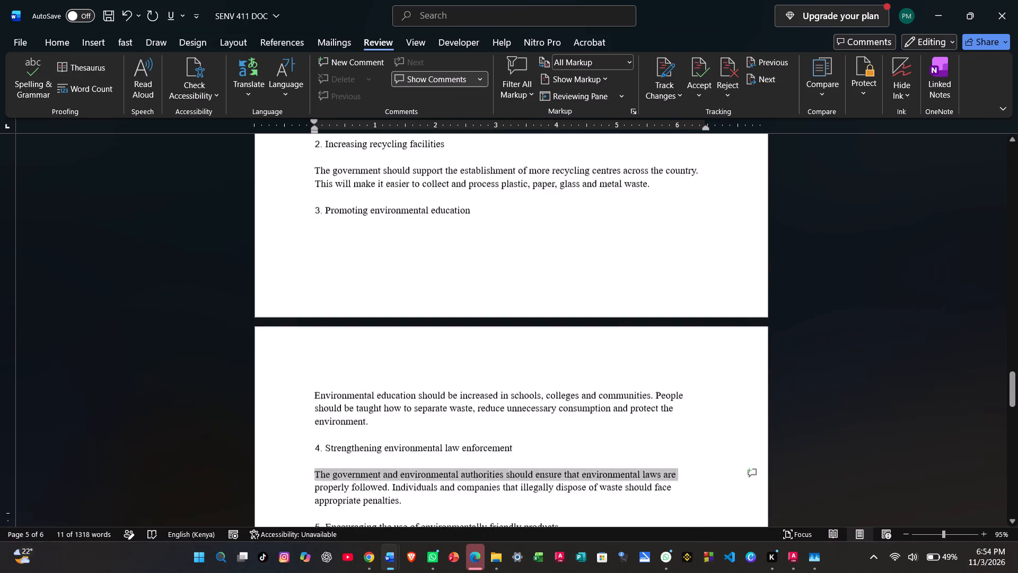
scroll(360, 372, up, 13)
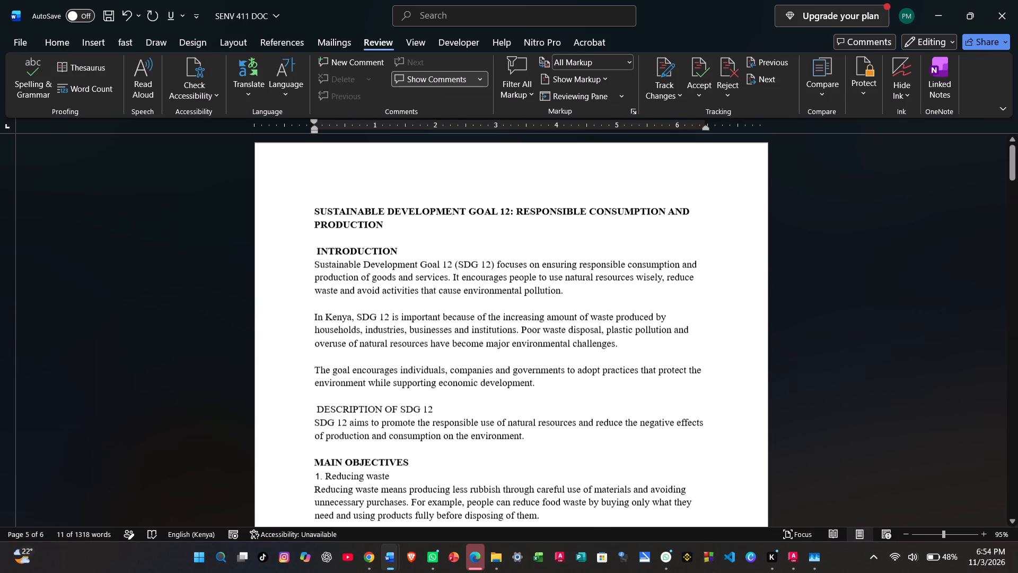
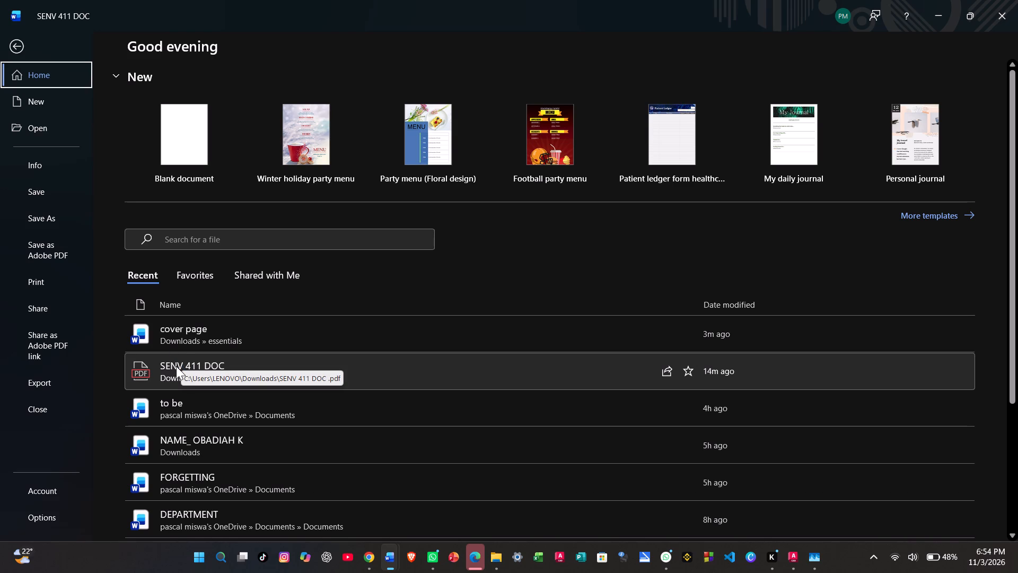
Return to the recent cover page file and delete the SUBMITED BY heading with the university, school and department lines below it.
click(208, 327)
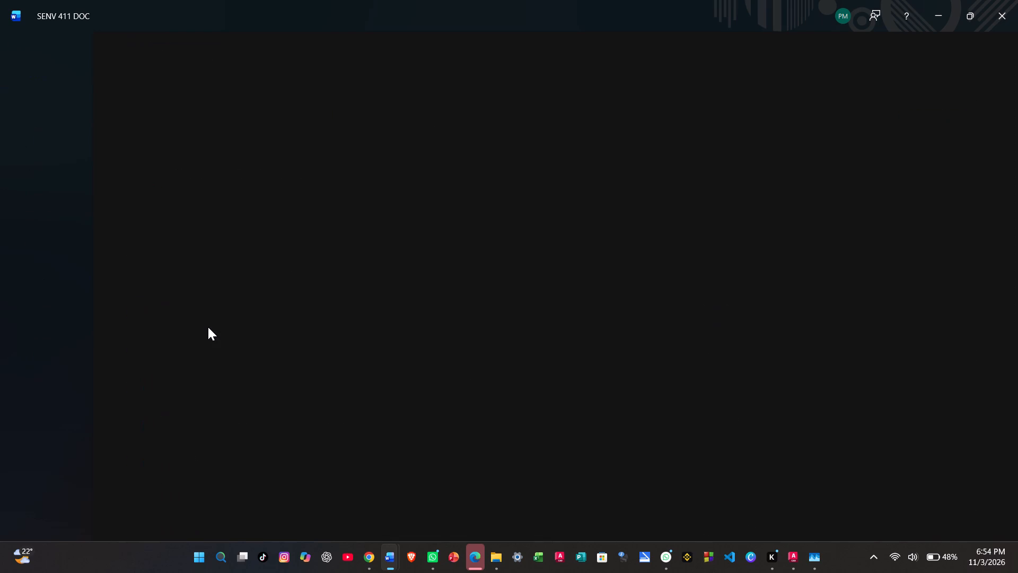
scroll(375, 335, up, 1)
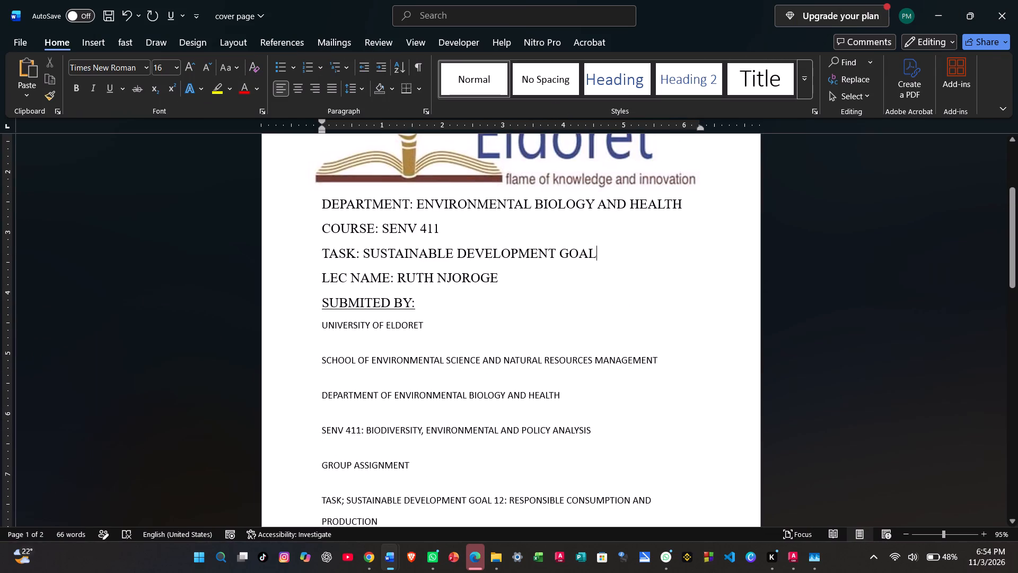
scroll(375, 335, down, 1)
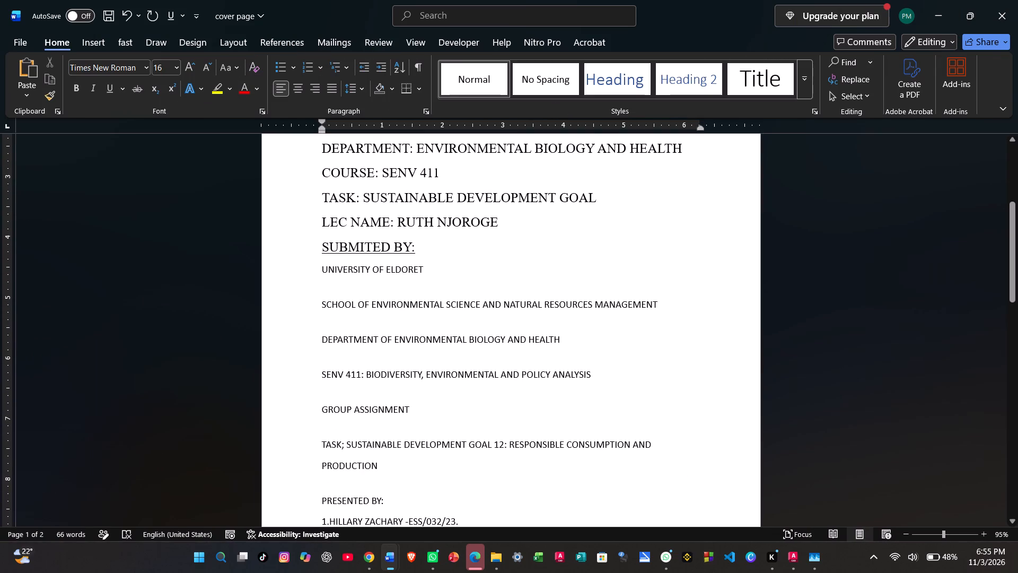
drag(316, 263, 595, 333)
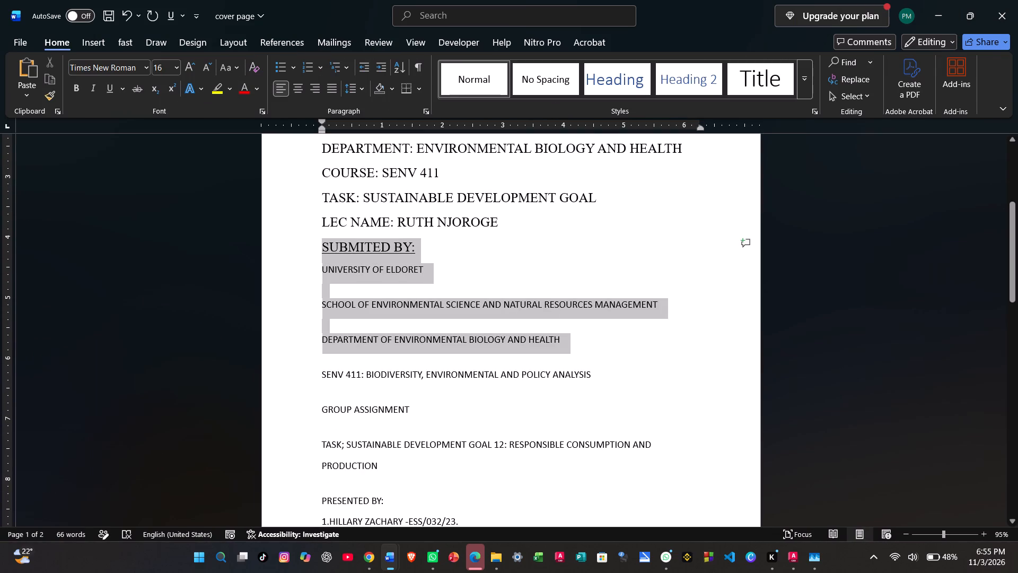
key(BackSpace)
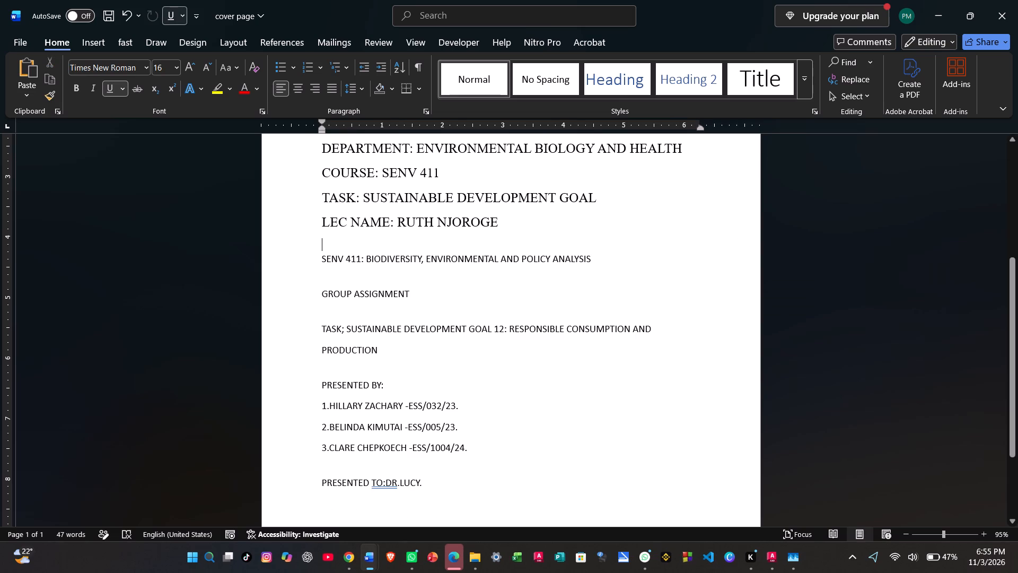
Delete the GROUP ASSIGNMENT line and the whole Sustainable Development Goal 12 task entry above PRESENTED BY.
drag(316, 288, 483, 329)
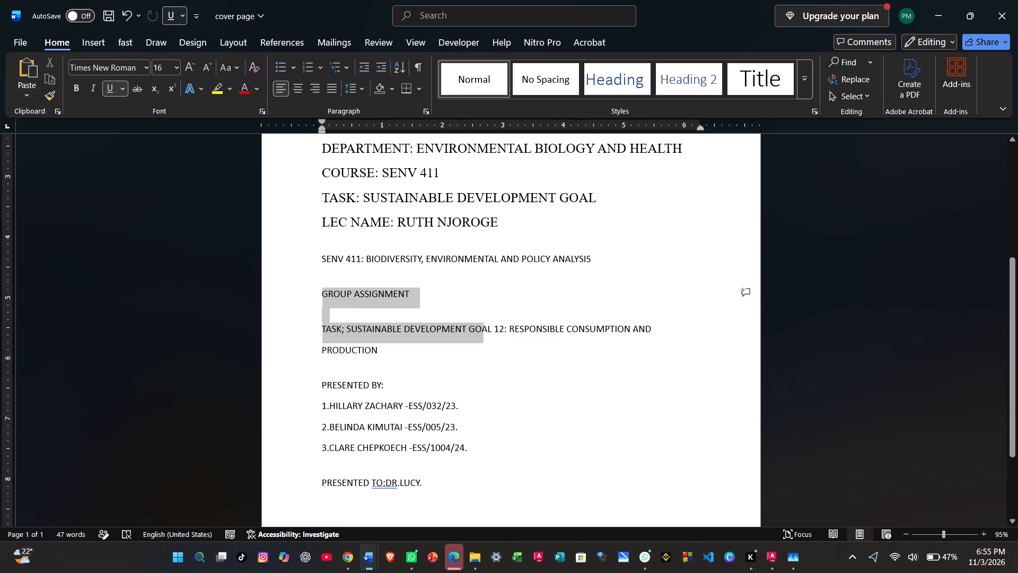
drag(483, 329, 639, 344)
key(BackSpace)
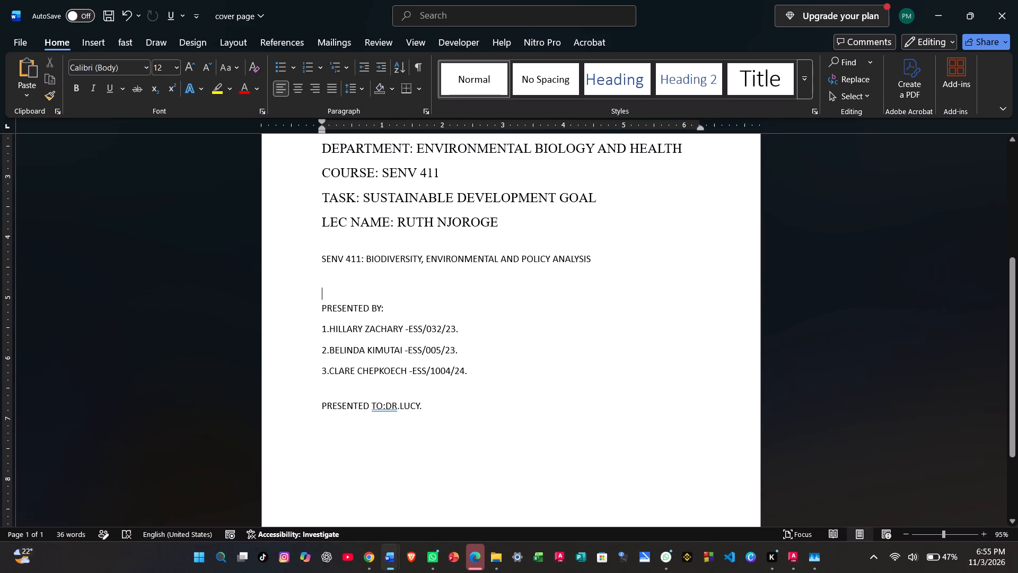
Delete the "SENV 411: BIODIVERSITY, ENVIRONMENTAL AND POLICY ANALYSIS" line and the empty lines above the PRESENTED BY heading.
drag(316, 308, 408, 309)
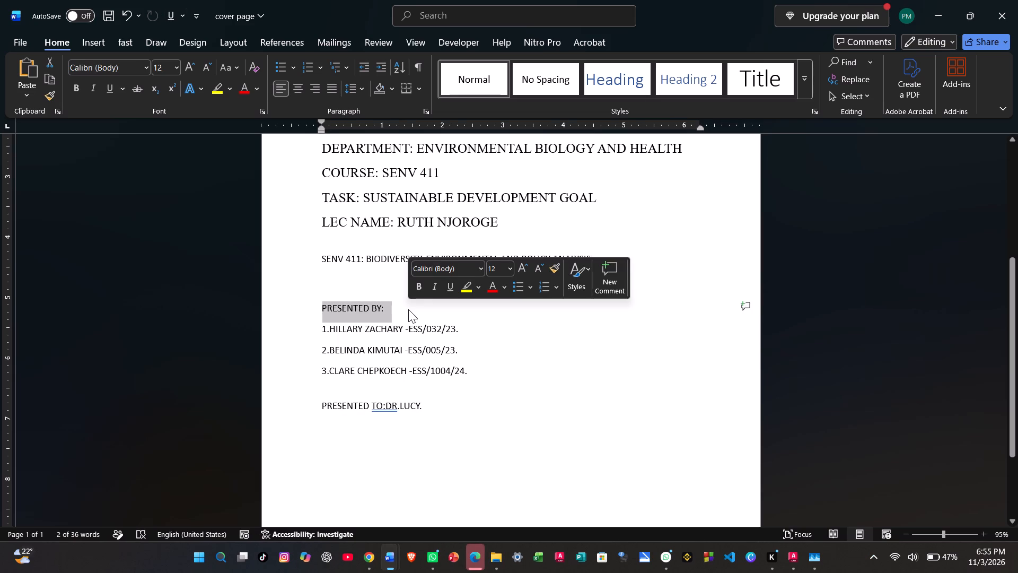
click(339, 276)
drag(318, 256, 591, 262)
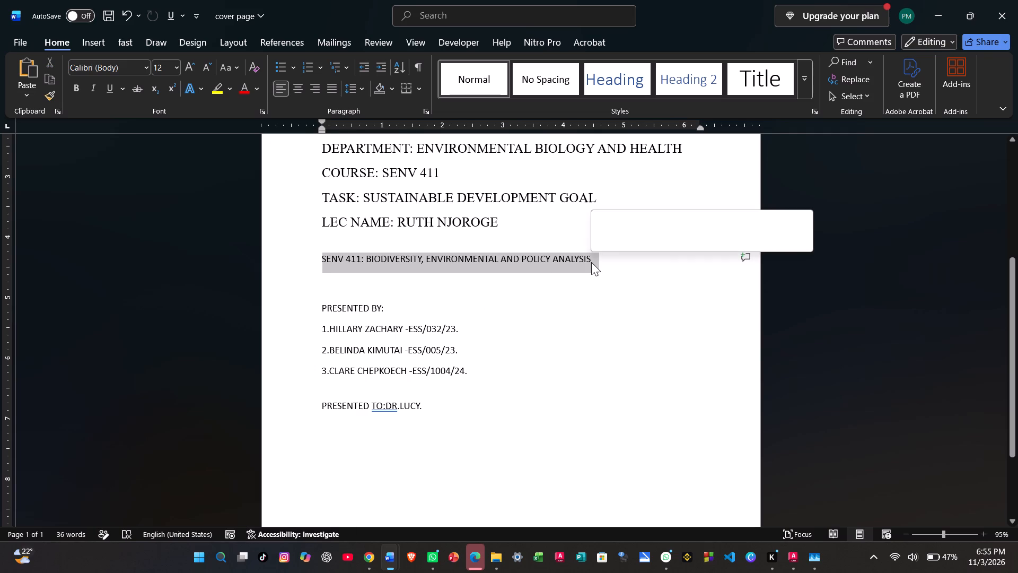
key(BackSpace)
key(BackSpace)
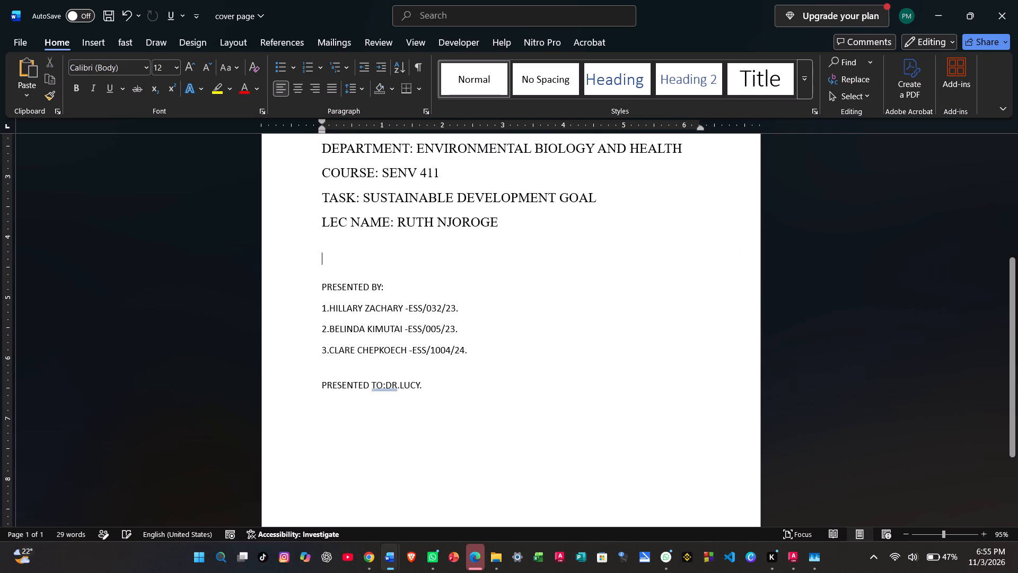
key(BackSpace)
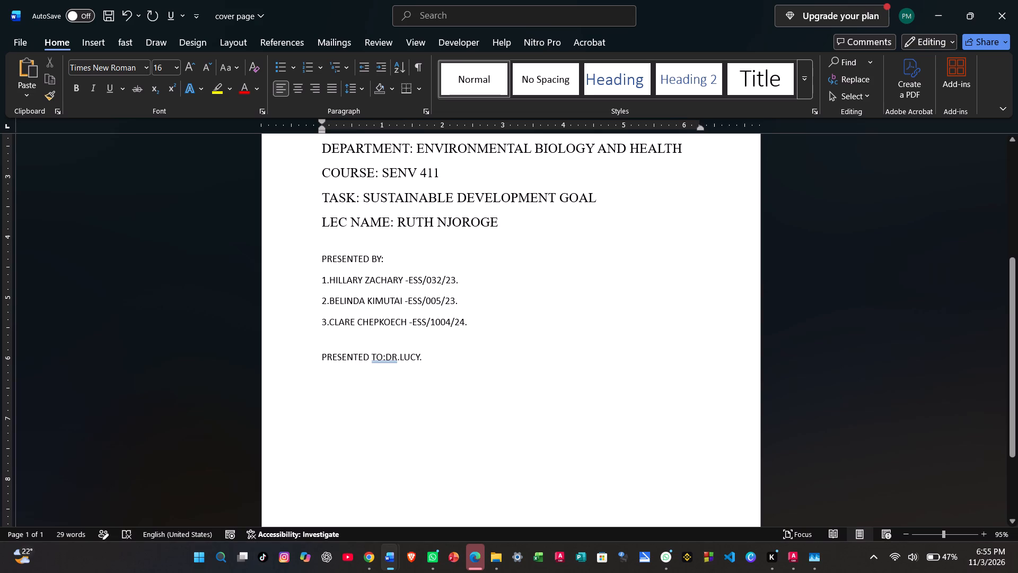
Insert a comma between number and name, and between name and registration number, in each of the three presenter lines.
click(406, 284)
key(comma)
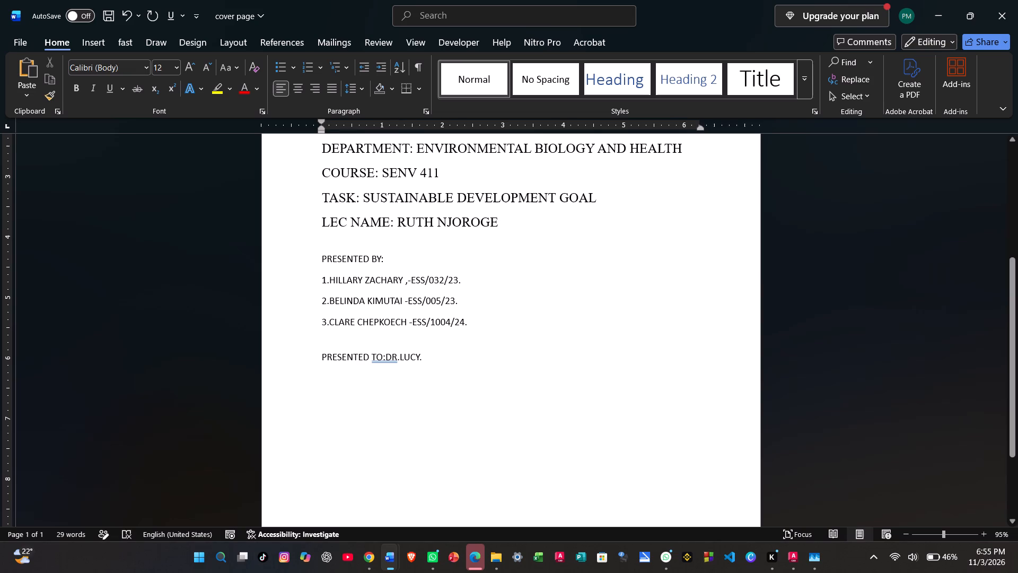
click(402, 300)
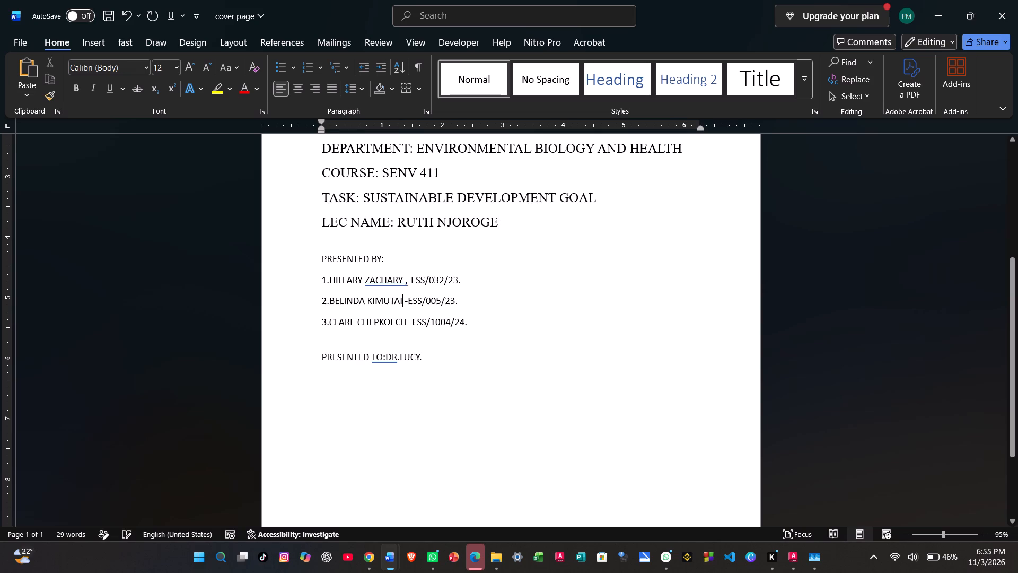
key(comma)
click(408, 325)
key(comma)
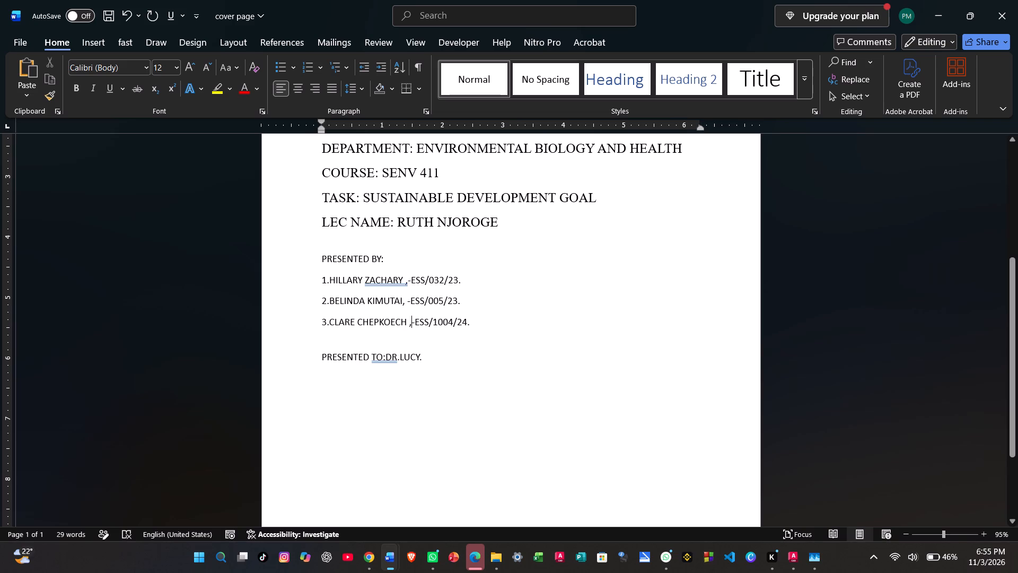
click(329, 321)
key(comma)
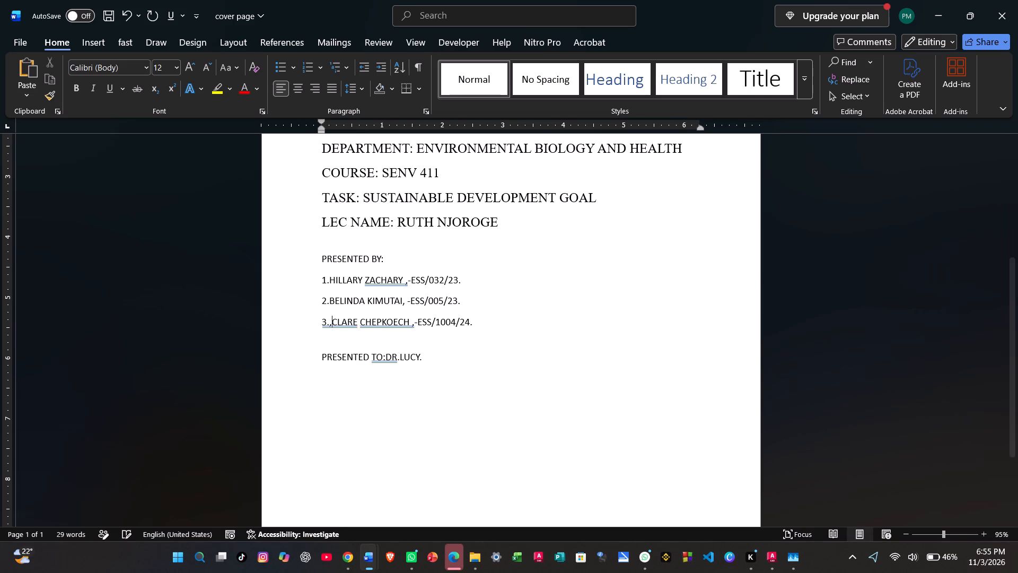
click(328, 299)
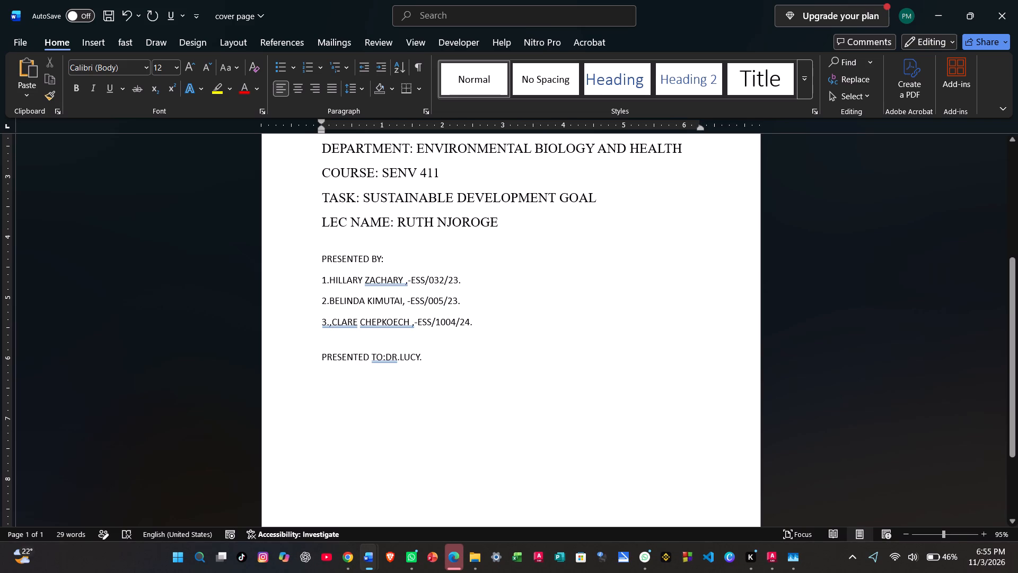
key(comma)
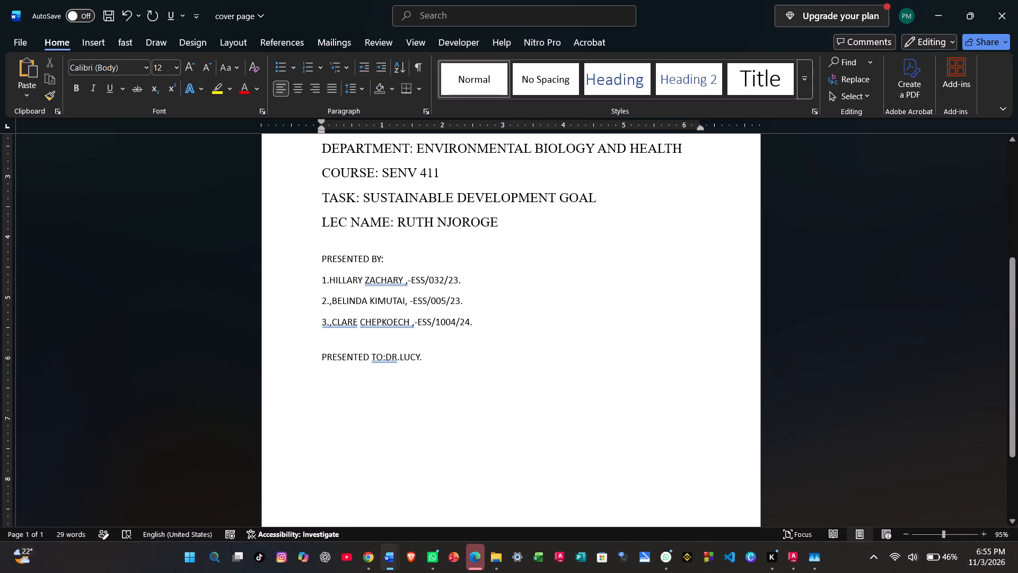
click(328, 282)
key(comma)
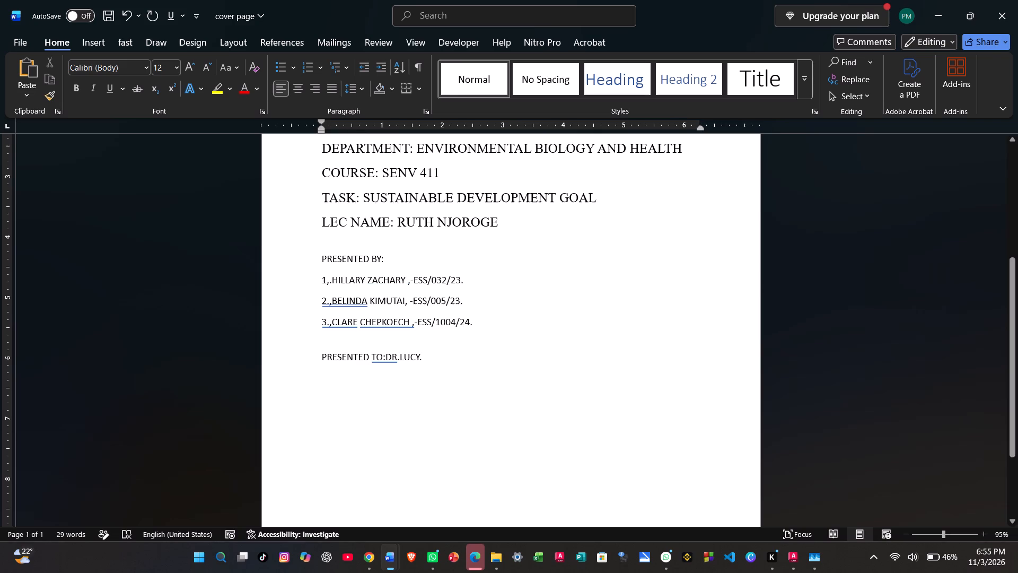
Convert the three presenter lines under PRESENTED BY into a three-column table, separating the text at commas.
drag(318, 281, 469, 328)
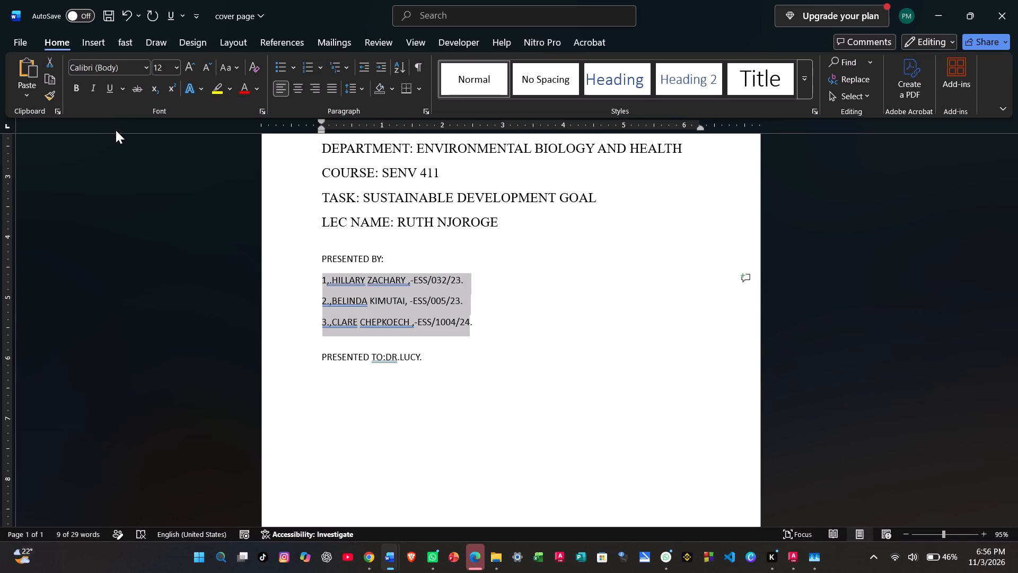
click(90, 45)
click(108, 97)
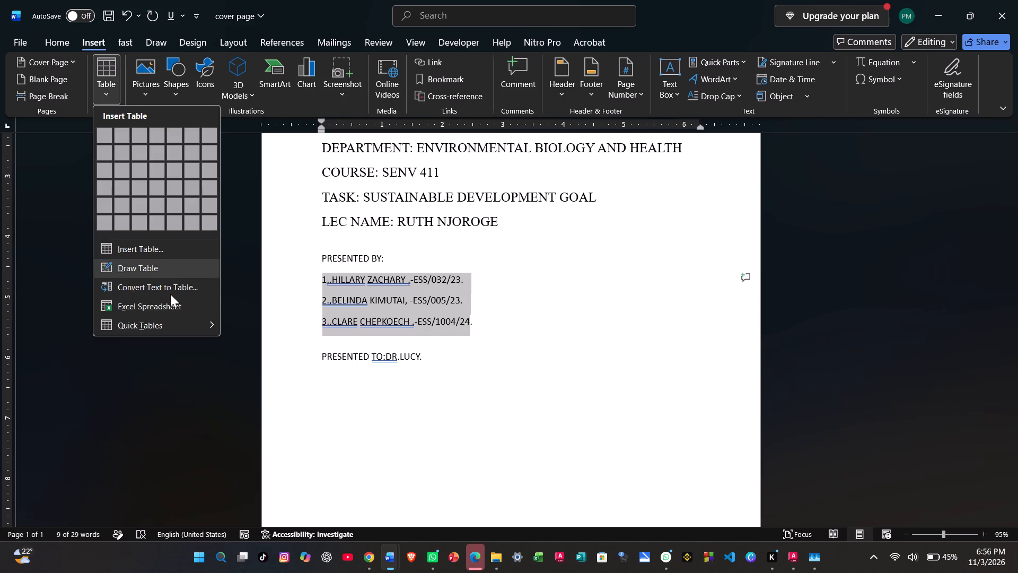
click(169, 284)
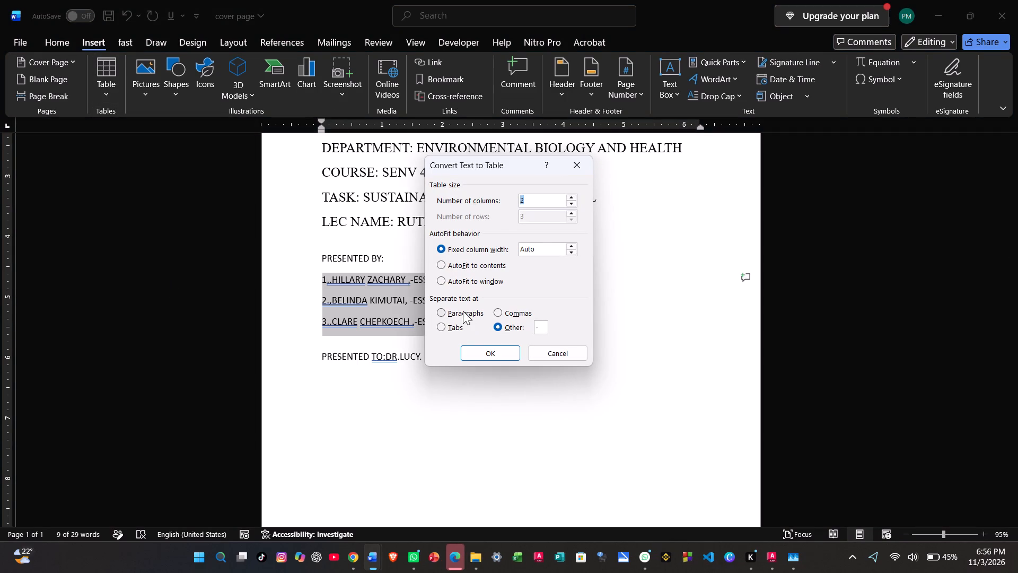
click(503, 311)
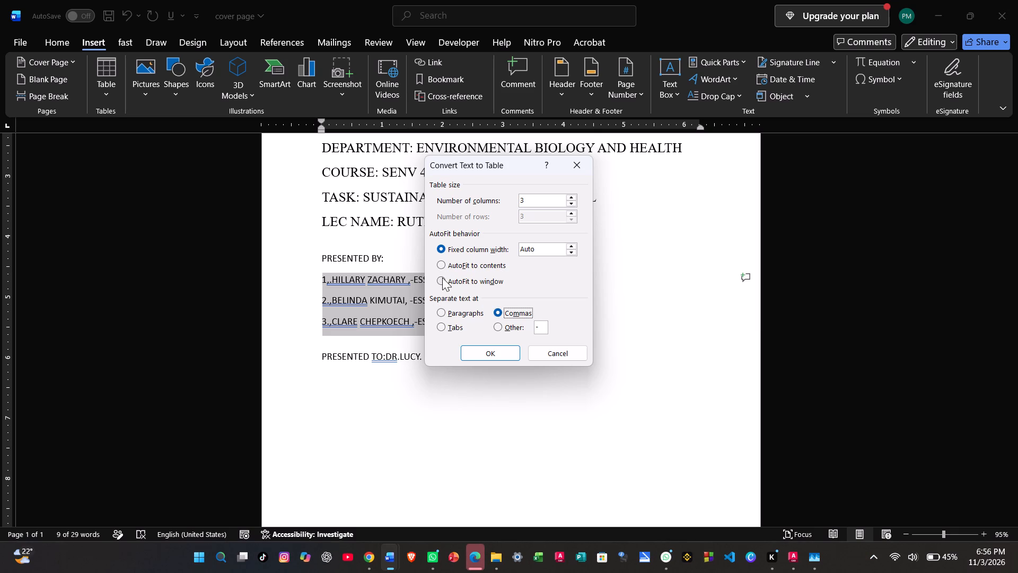
click(505, 349)
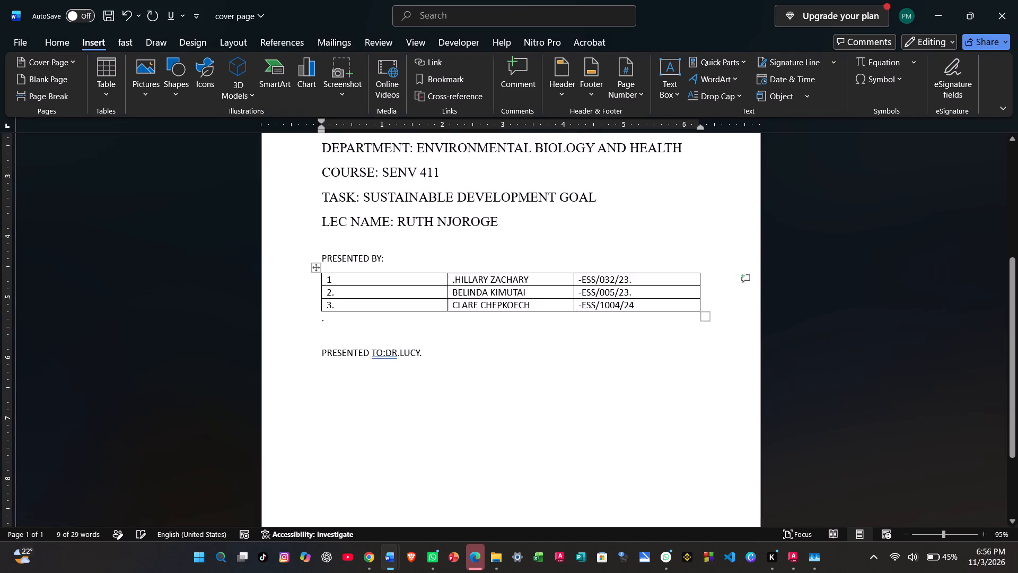
click(511, 372)
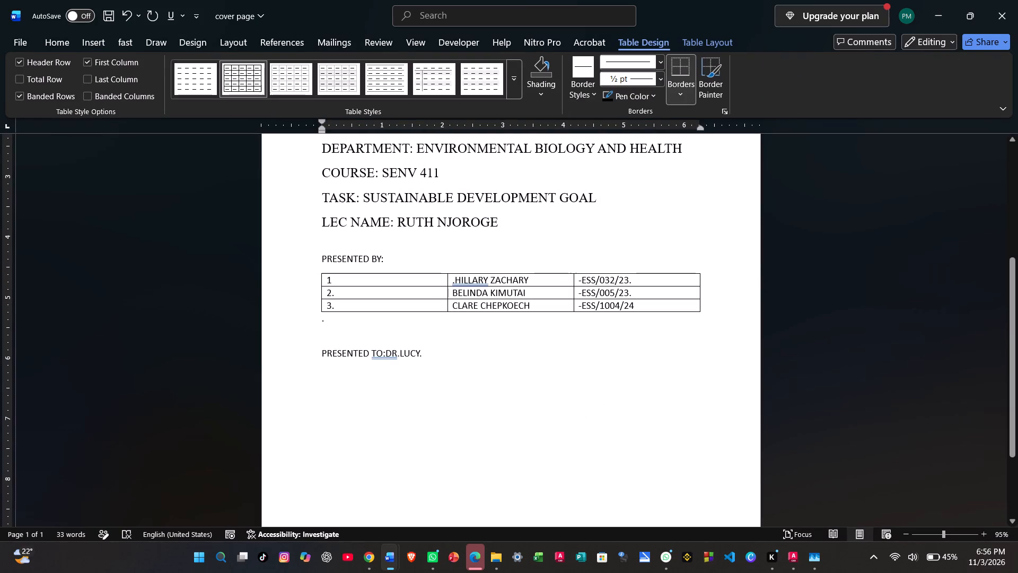
Insert an empty row above the first row of the presenters table.
click(420, 278)
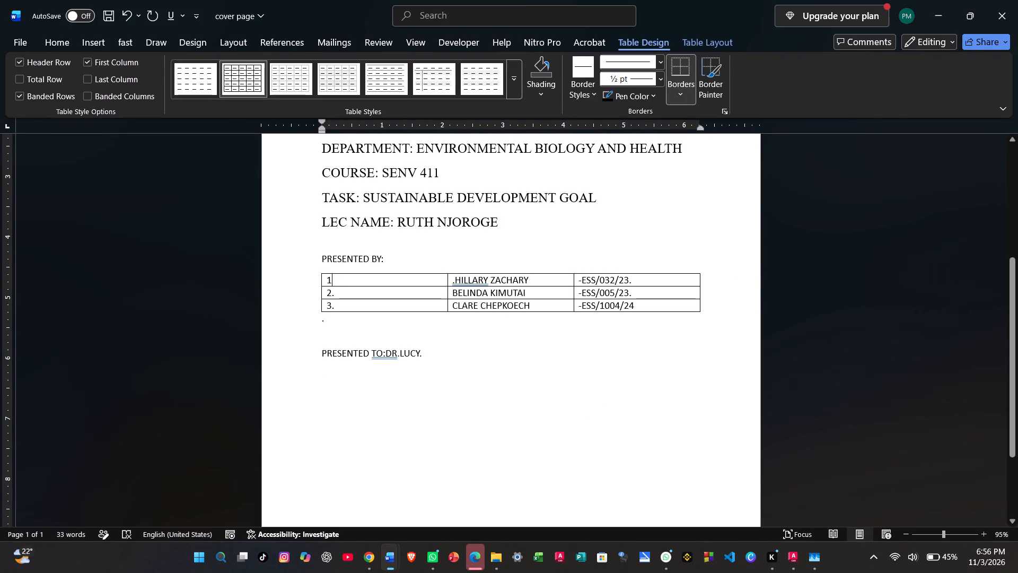
right_click(420, 278)
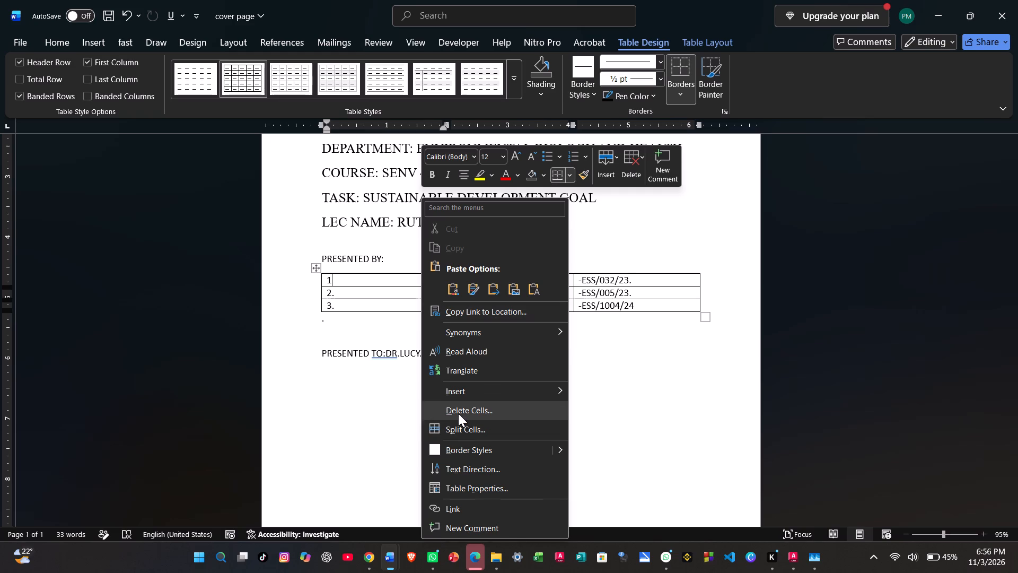
click(456, 394)
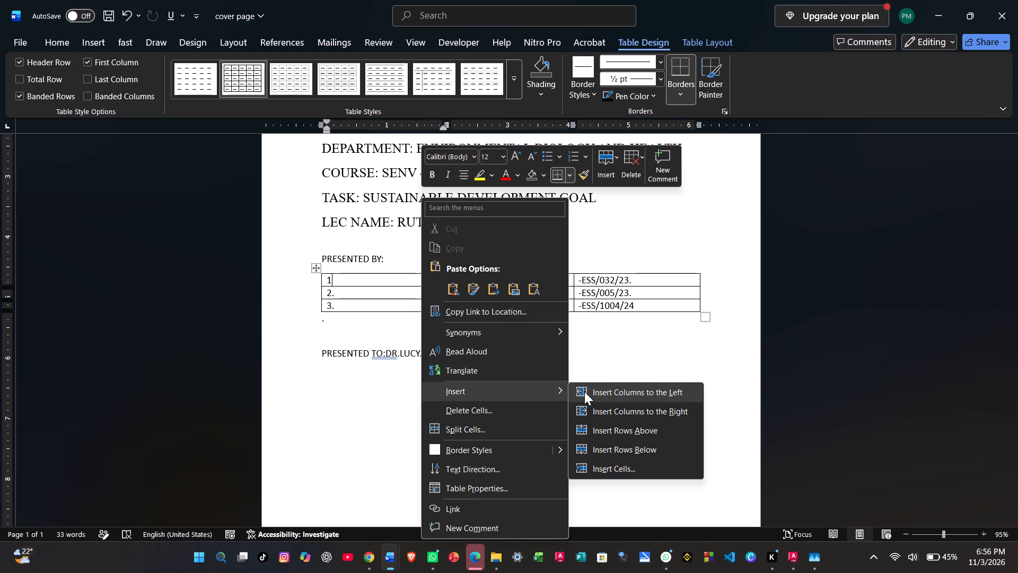
click(628, 427)
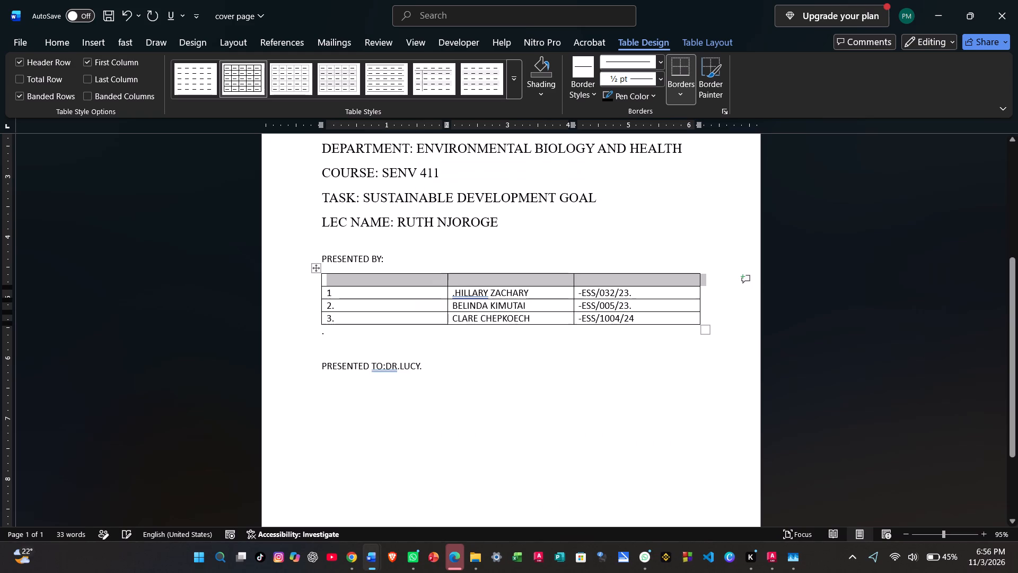
Insert an empty column directly to the right of the numbering column in the presenters table.
click(389, 284)
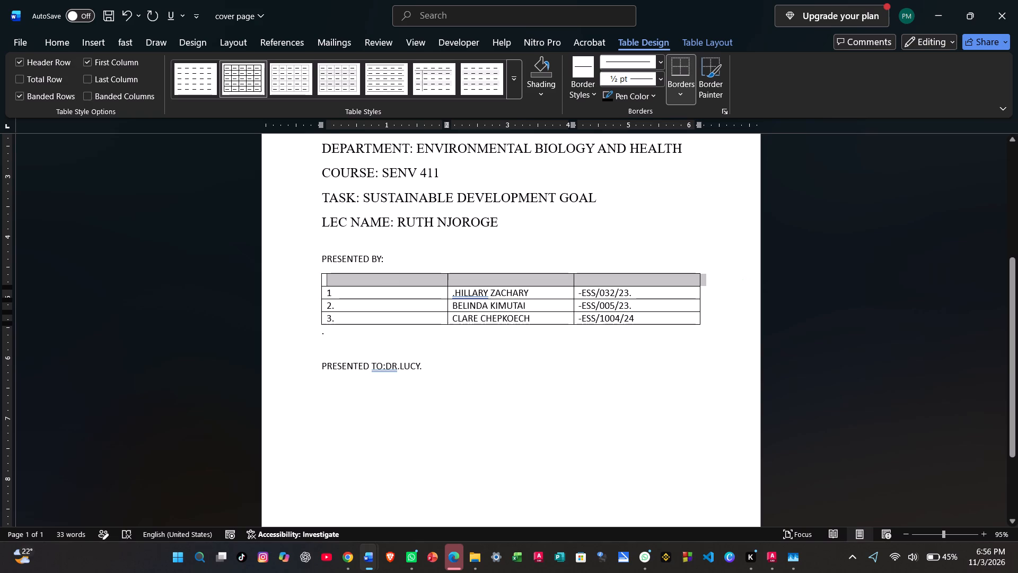
right_click(341, 289)
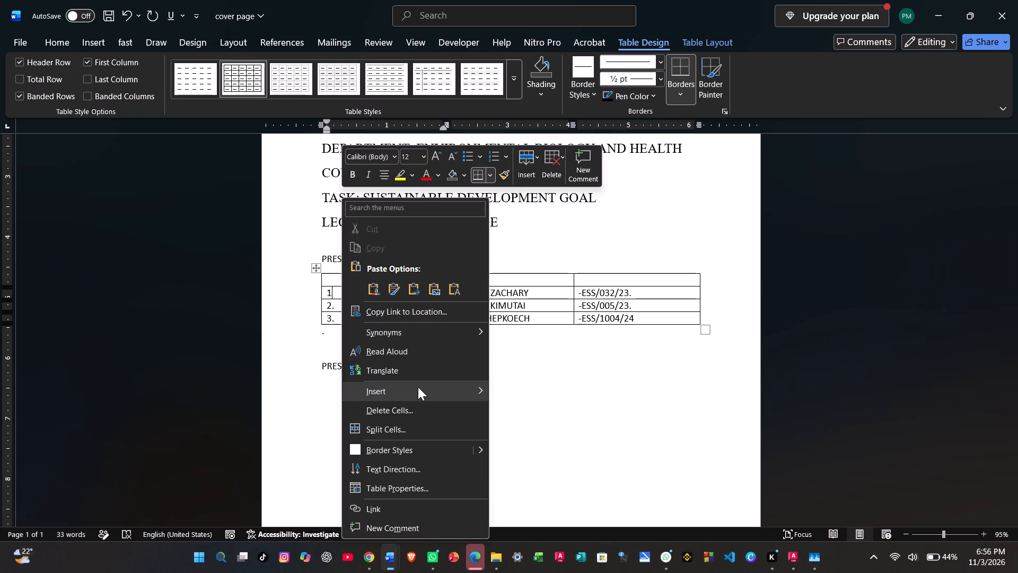
click(424, 391)
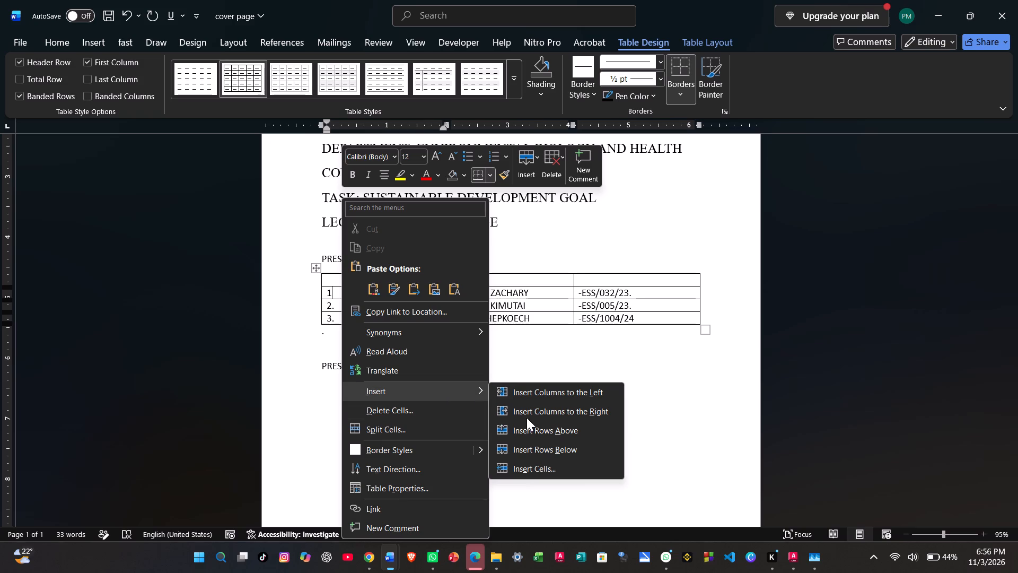
click(526, 418)
click(537, 346)
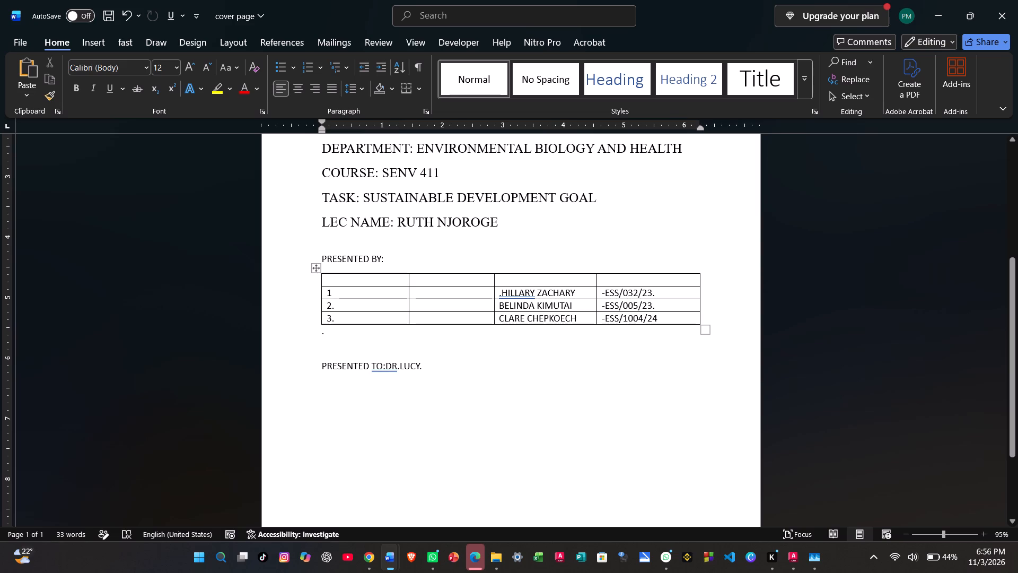
Narrow the numbering column of the presenters table to about 0.5 inch.
drag(408, 293, 356, 293)
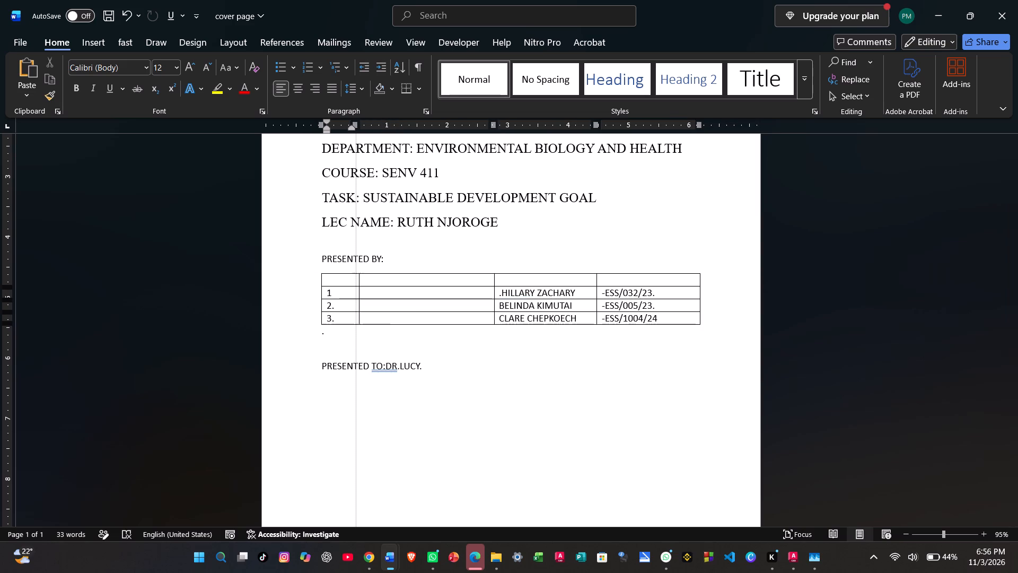
drag(356, 293, 346, 296)
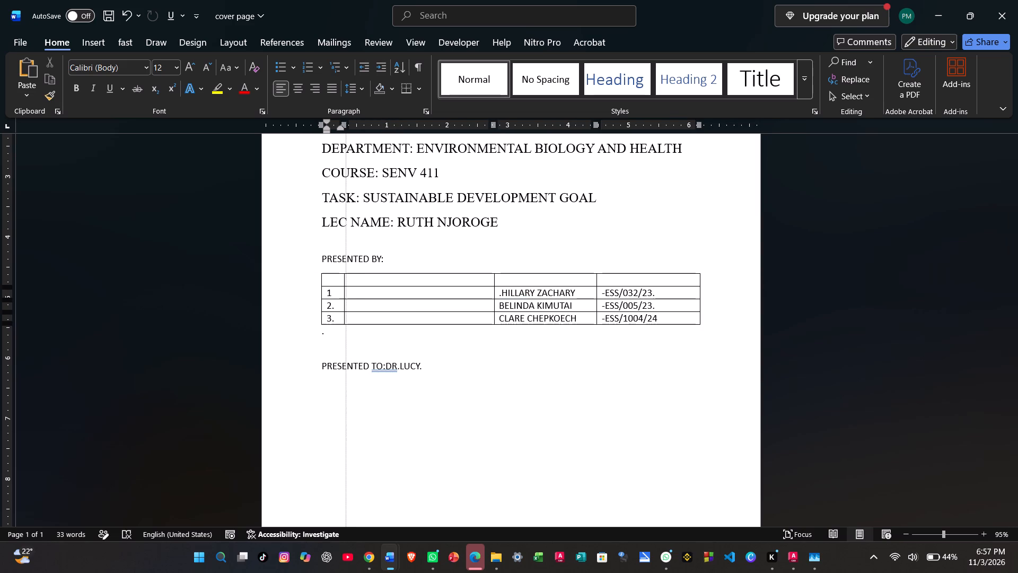
drag(346, 296, 355, 298)
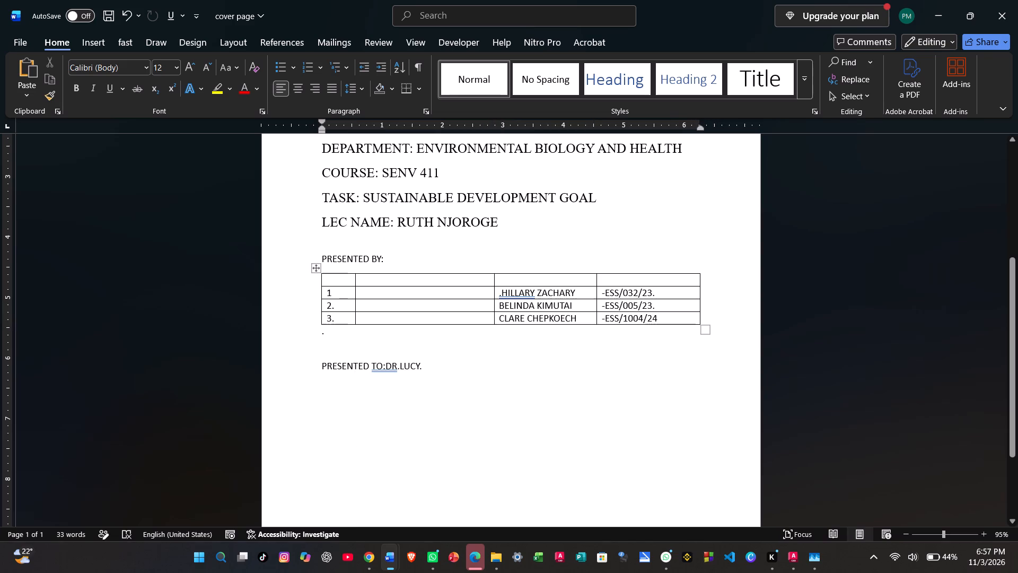
Move the three presenter names from the table's third column into the empty second column, starting beside number 1.
drag(502, 295, 555, 317)
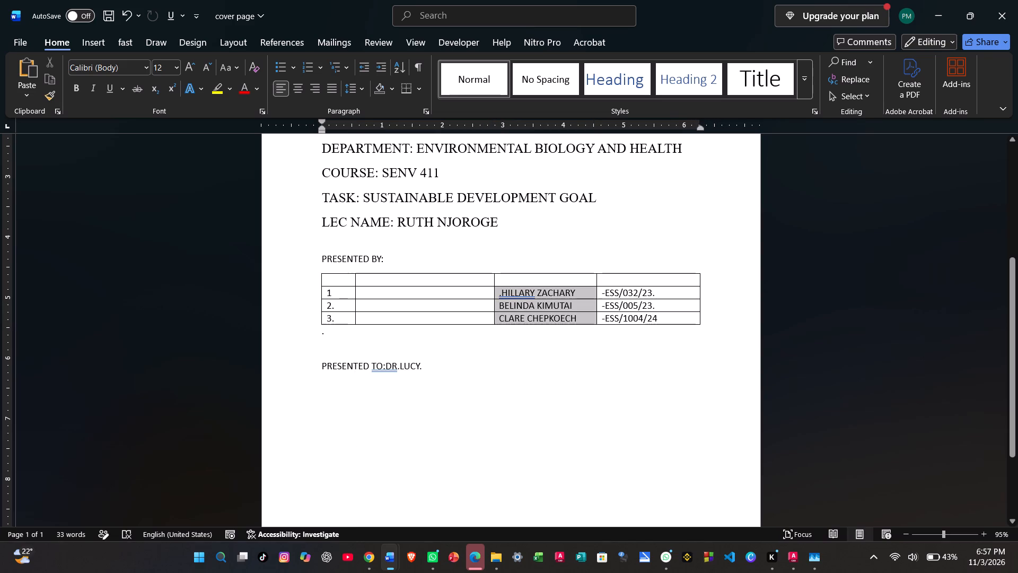
drag(555, 317, 555, 318)
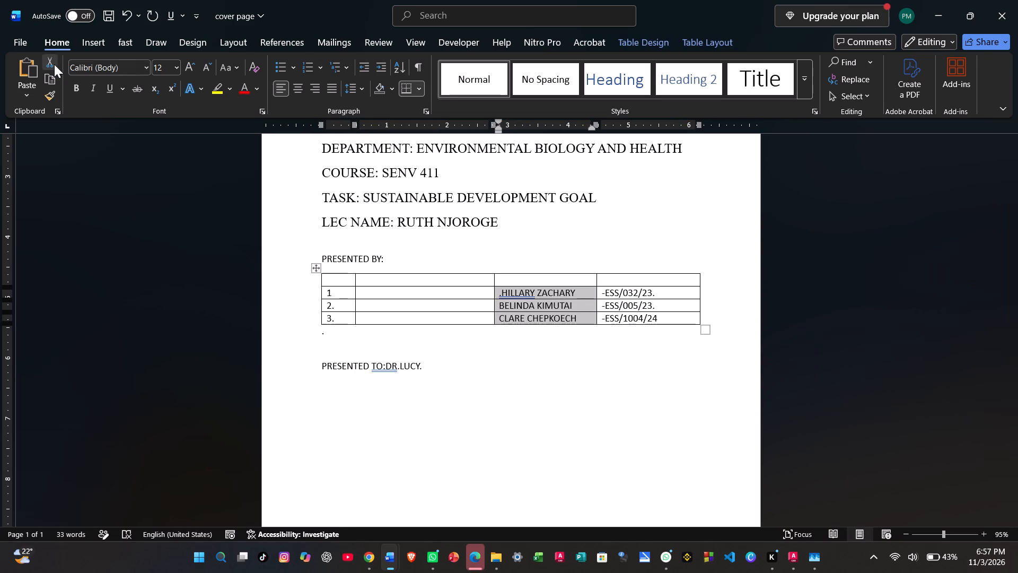
click(54, 64)
click(390, 291)
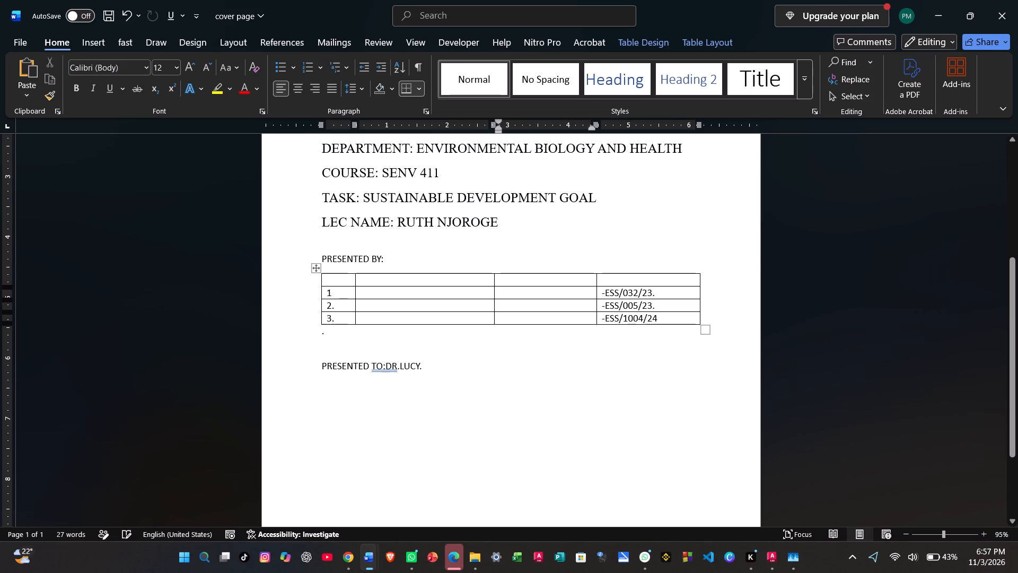
click(22, 70)
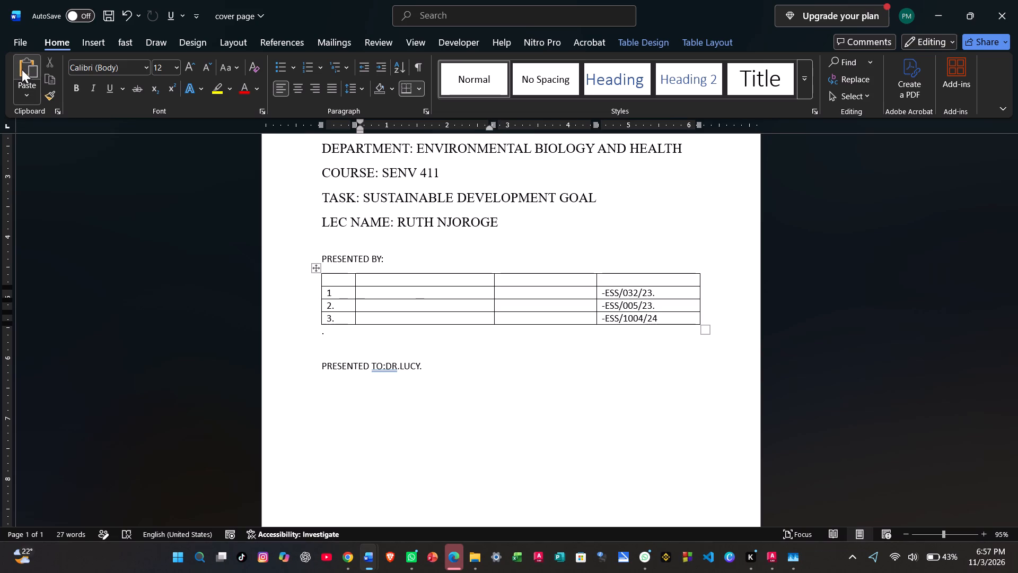
Move the three admission numbers from the presenters table's fourth column into the empty third column, starting beside number 1.
click(527, 314)
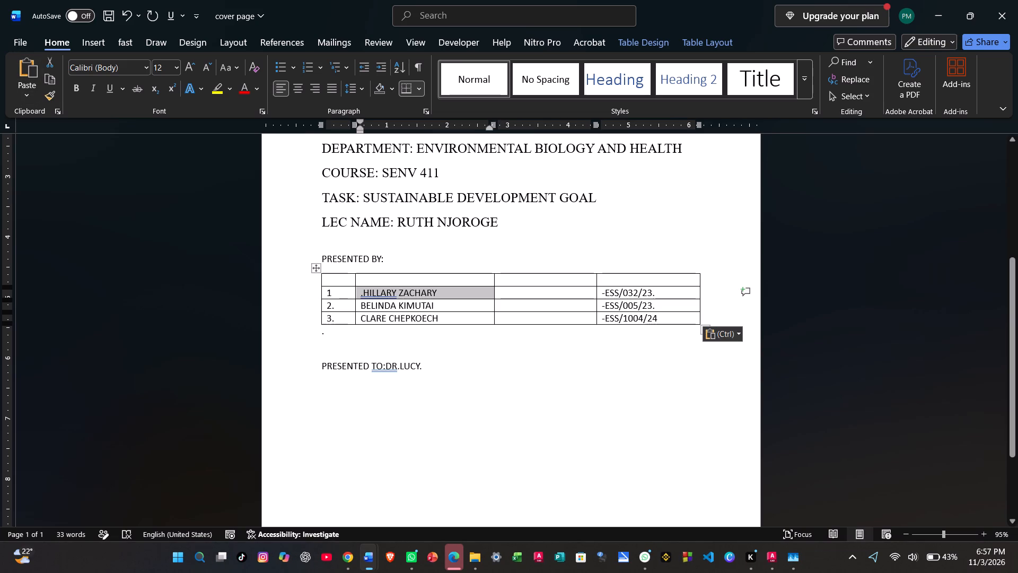
drag(603, 298, 616, 298)
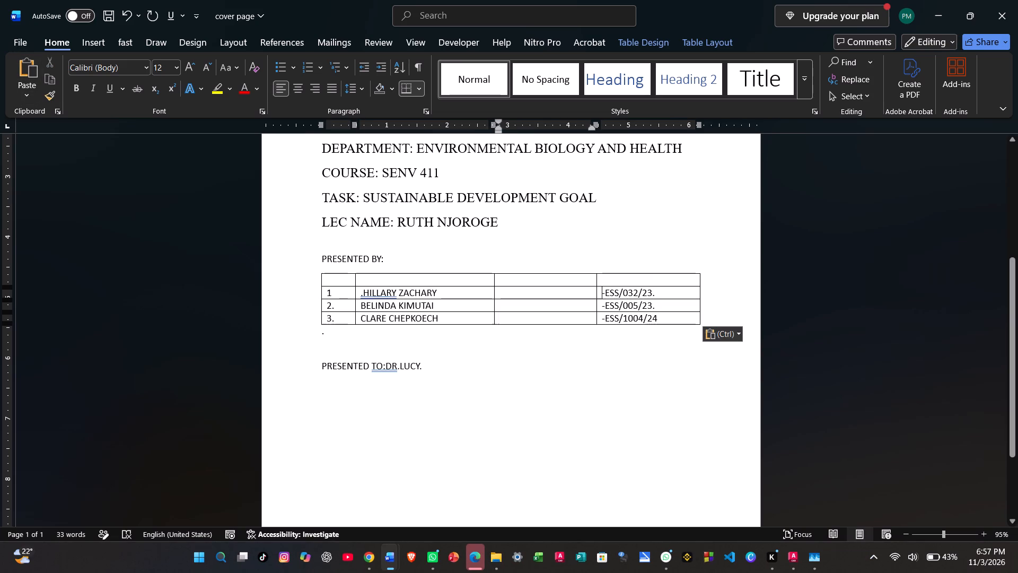
drag(616, 298, 659, 334)
click(601, 327)
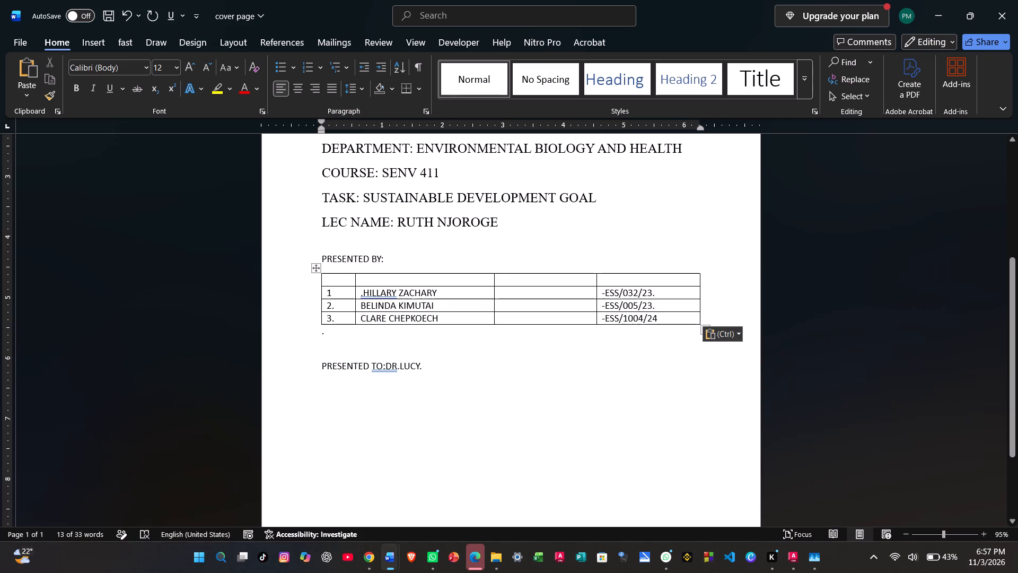
drag(603, 291, 646, 320)
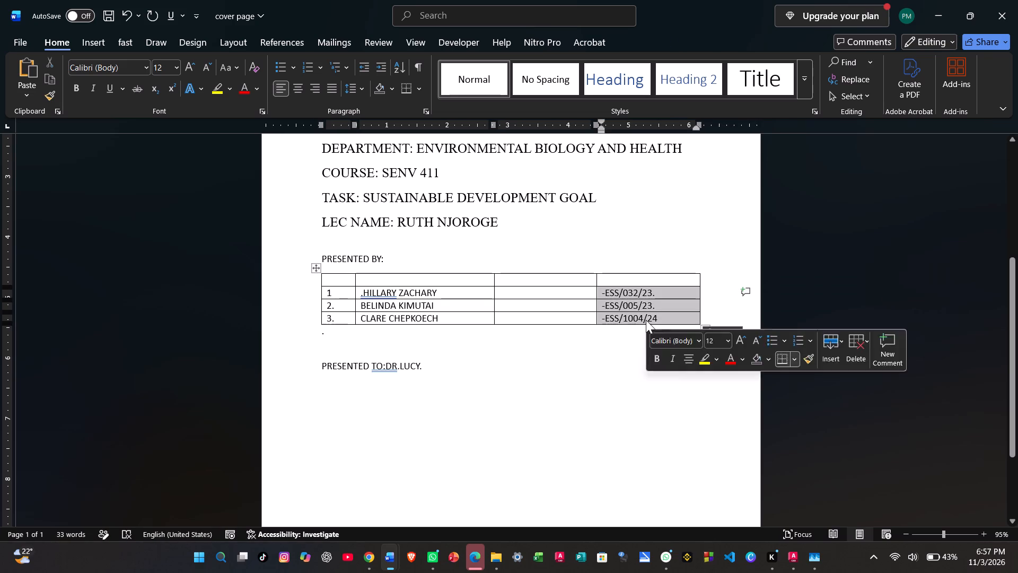
click(51, 60)
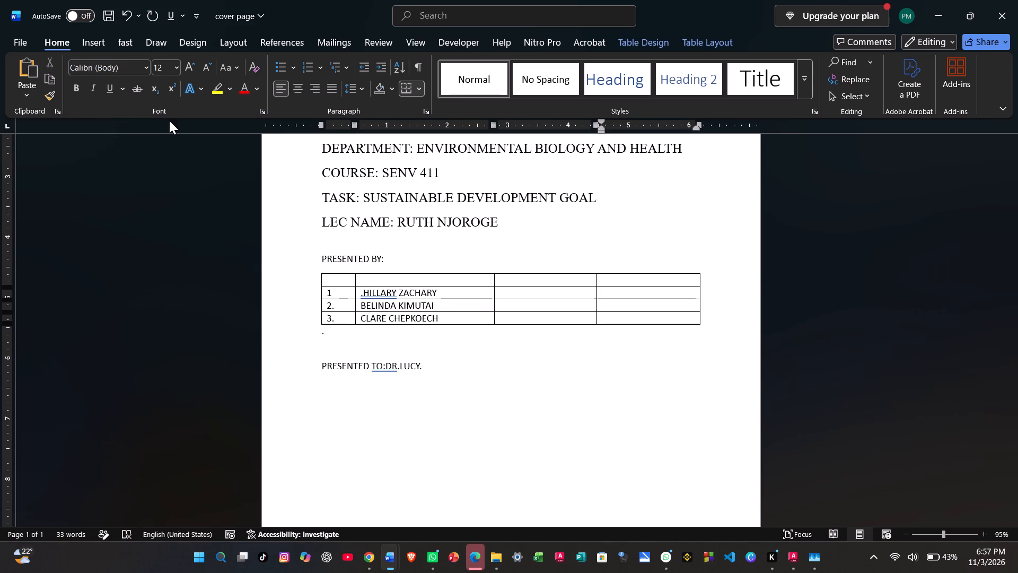
scroll(169, 120, left, 1)
click(512, 293)
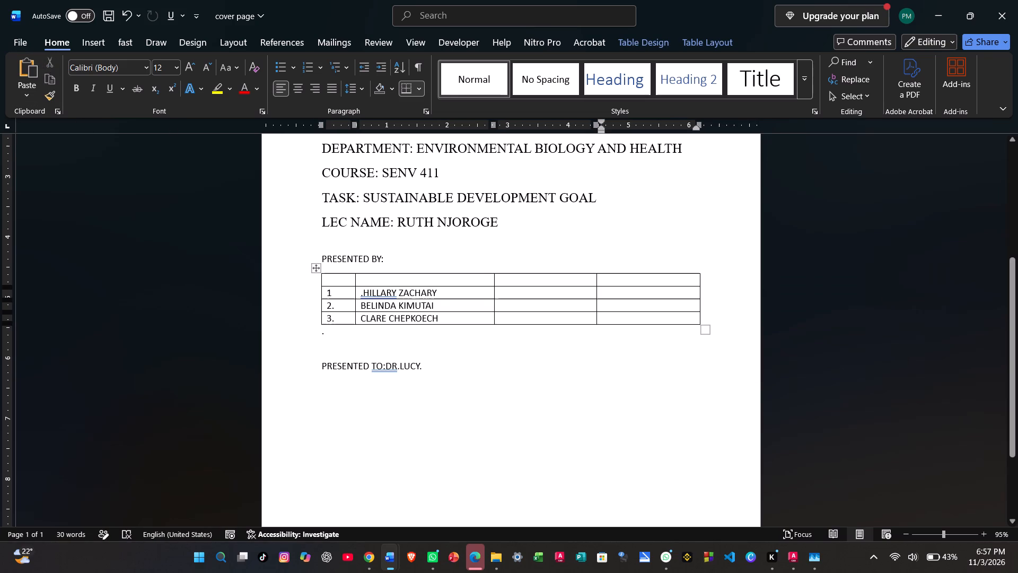
click(32, 67)
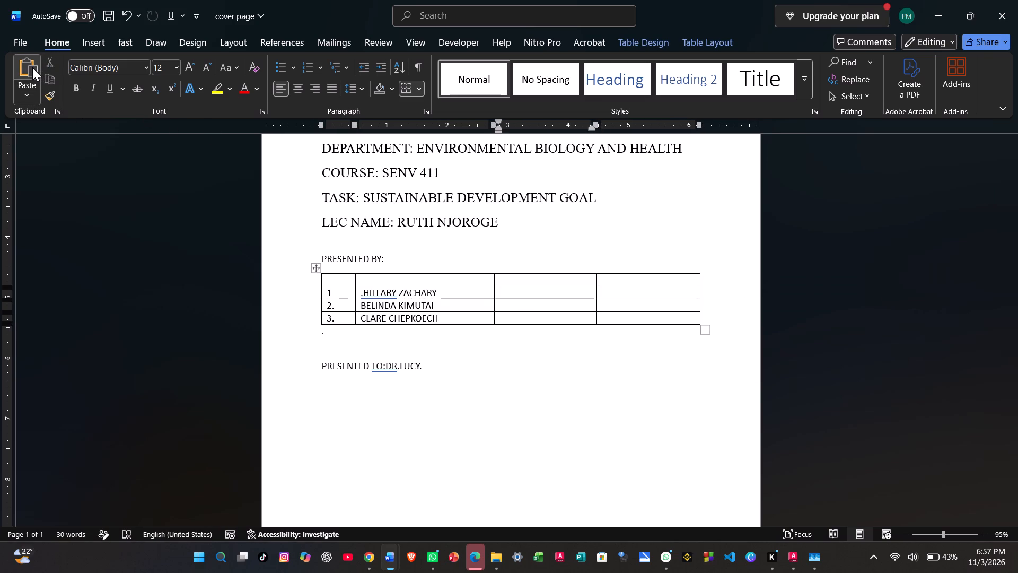
click(468, 370)
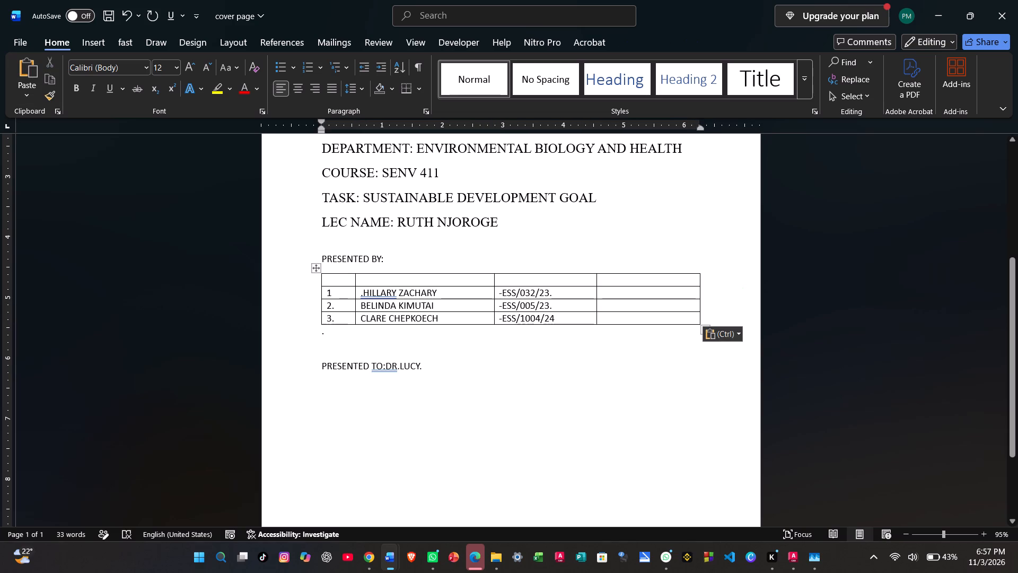
Fill the empty top row of the presenters table with the headings NO, NAME, ADM and SIGN.
click(338, 276)
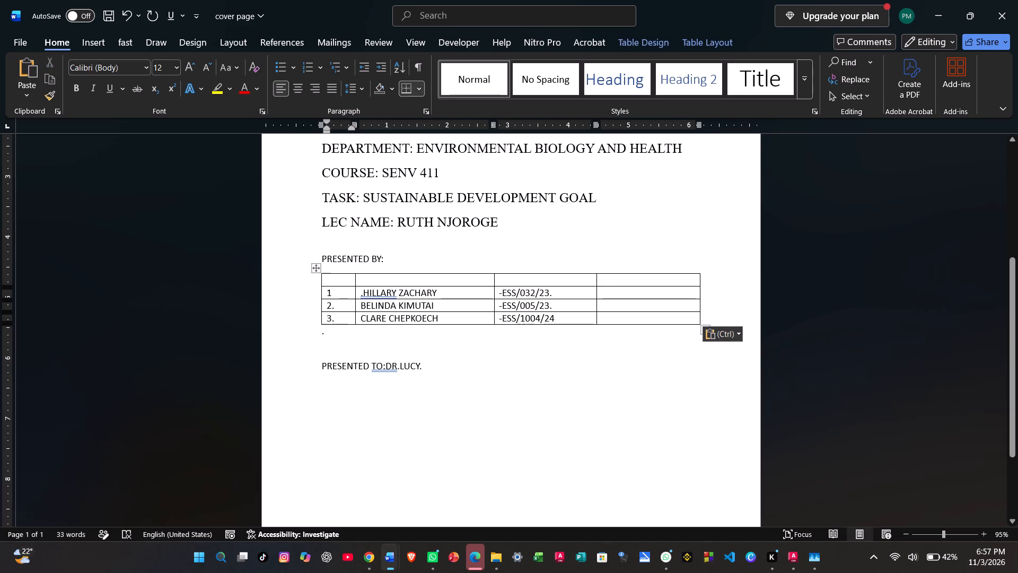
text(NO)
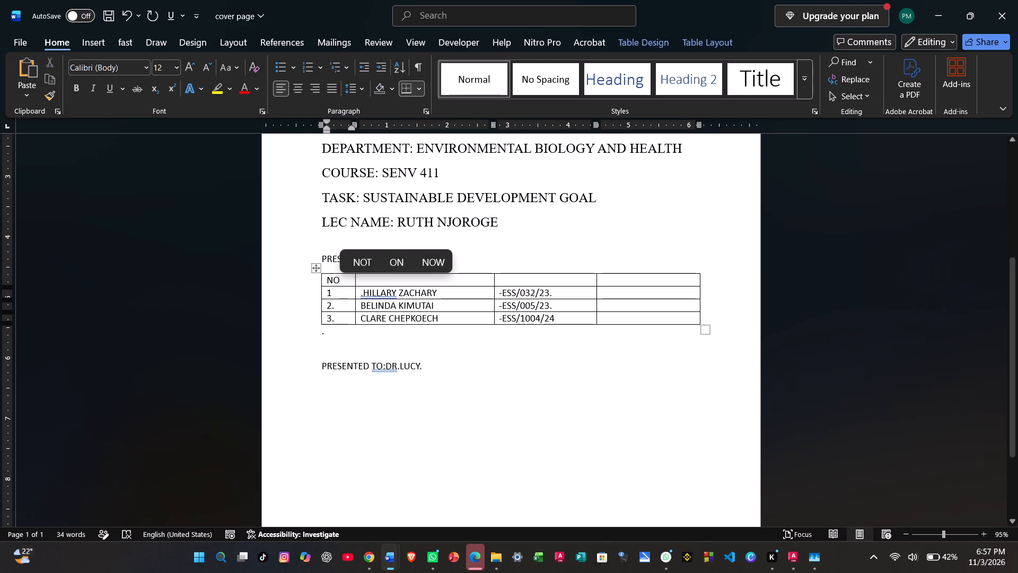
click(465, 287)
click(462, 281)
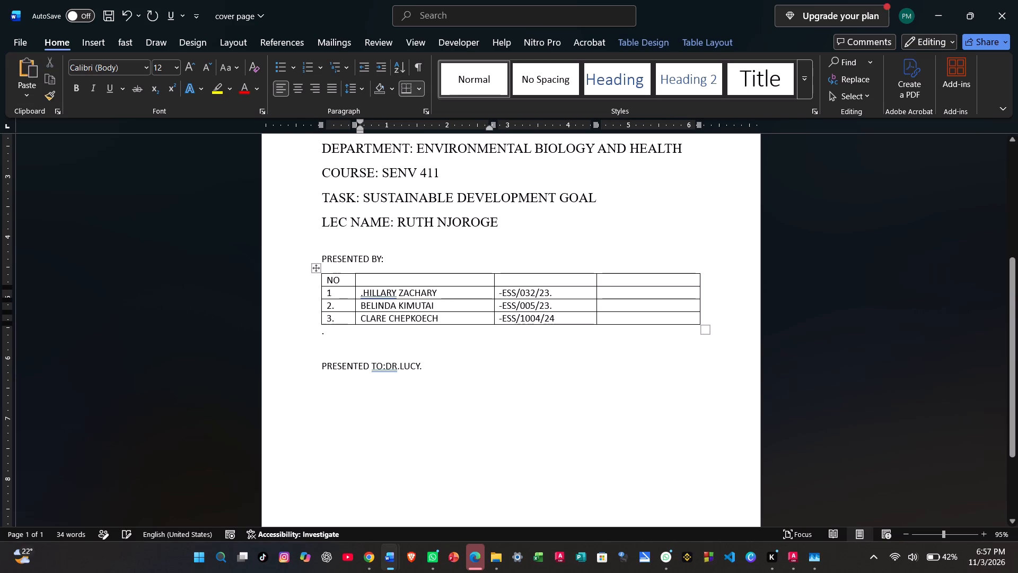
text(NAME)
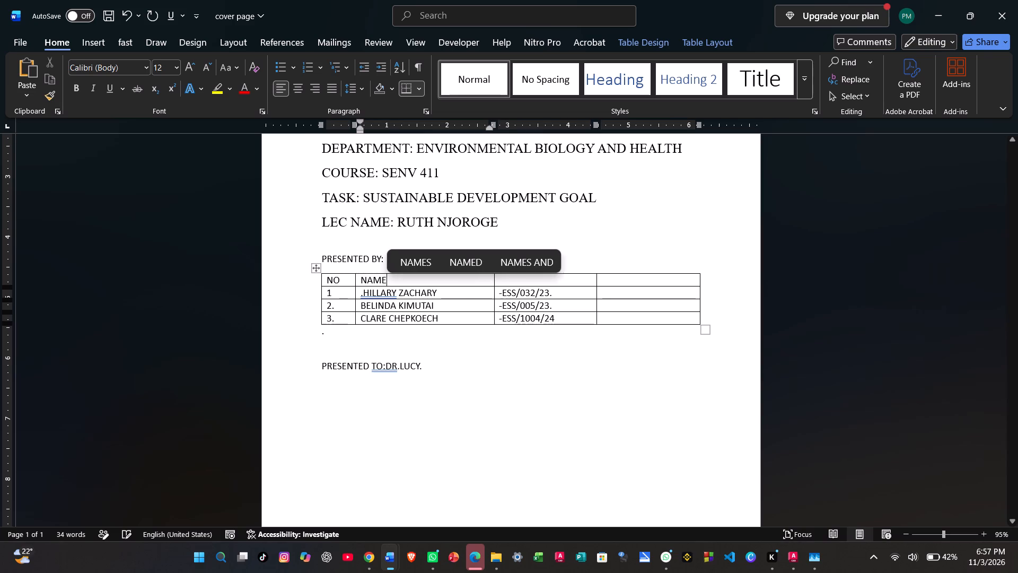
click(573, 281)
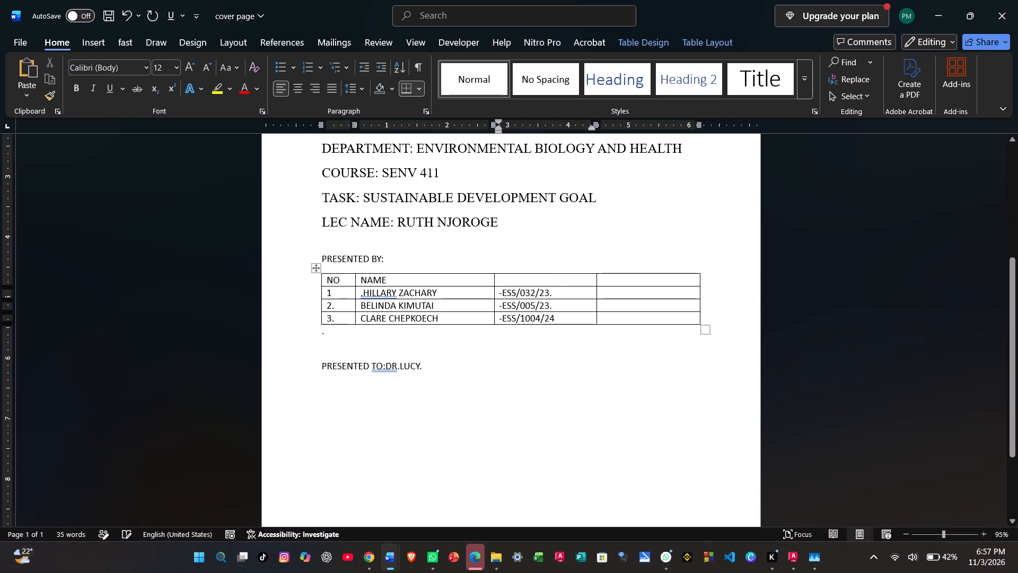
text(ADM)
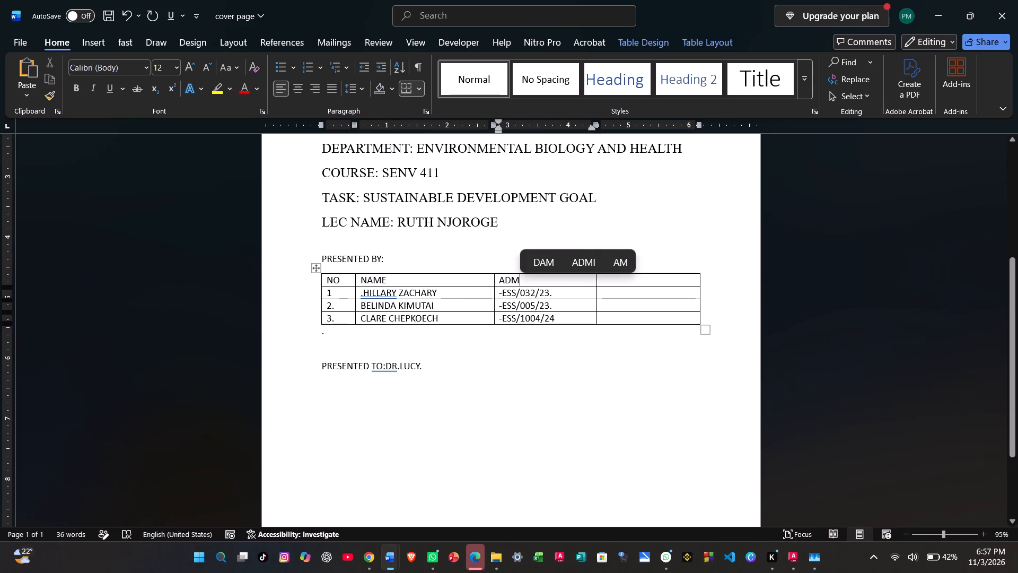
click(650, 280)
text(SIGN)
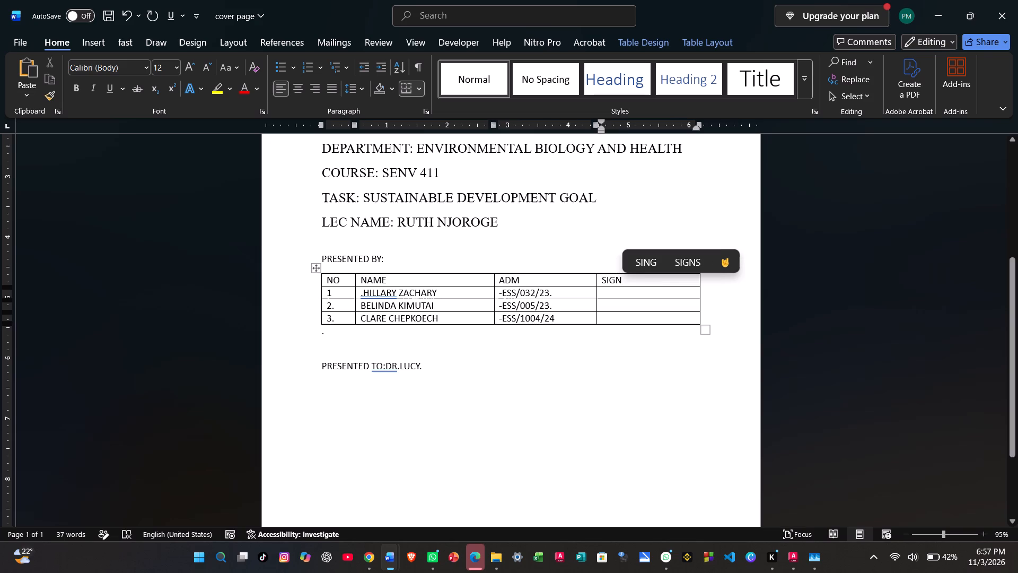
Remove the leading period from the first presenter's name and the leading hyphens from all three admission numbers.
click(363, 298)
key(BackSpace)
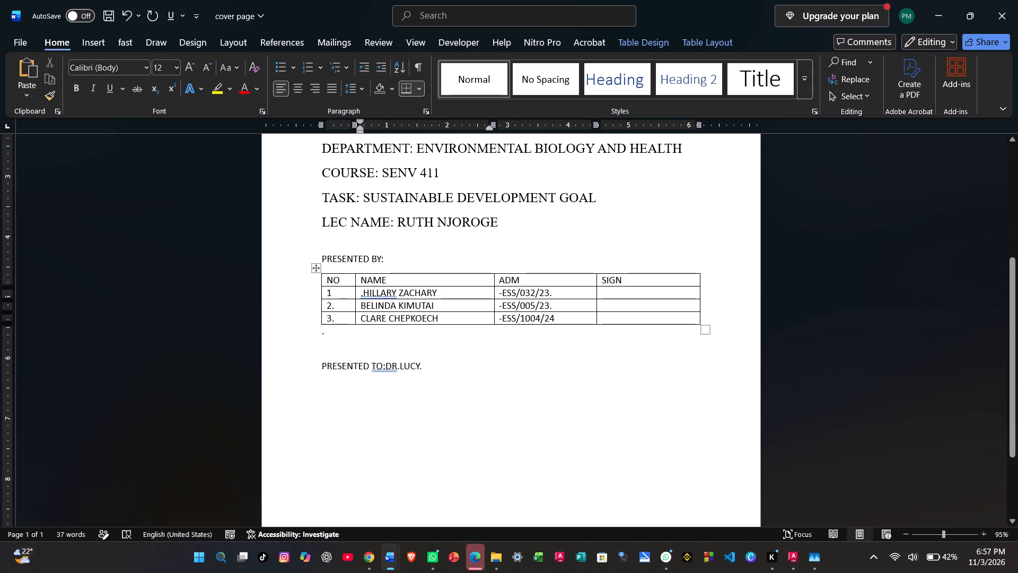
click(502, 292)
key(BackSpace)
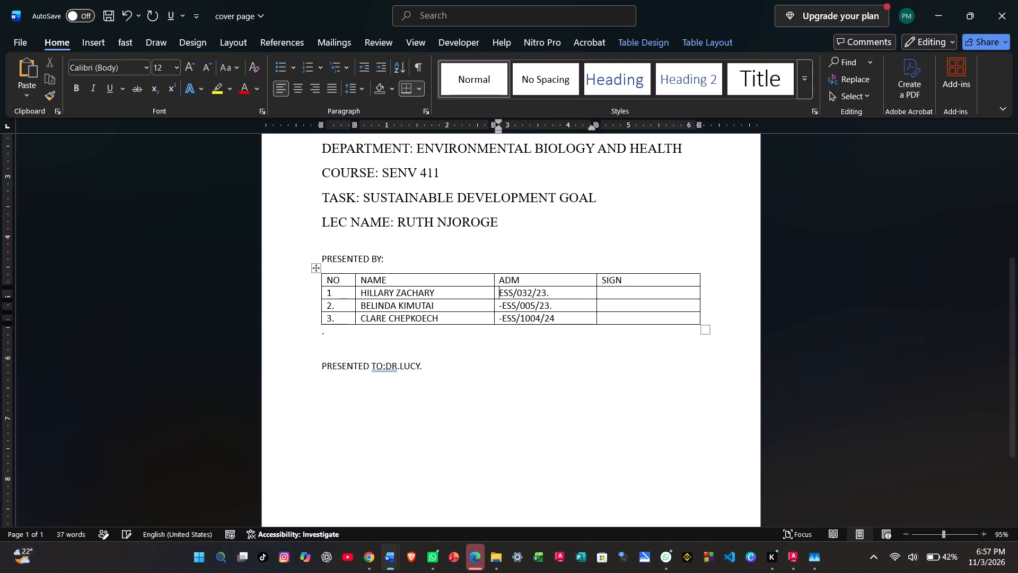
click(502, 306)
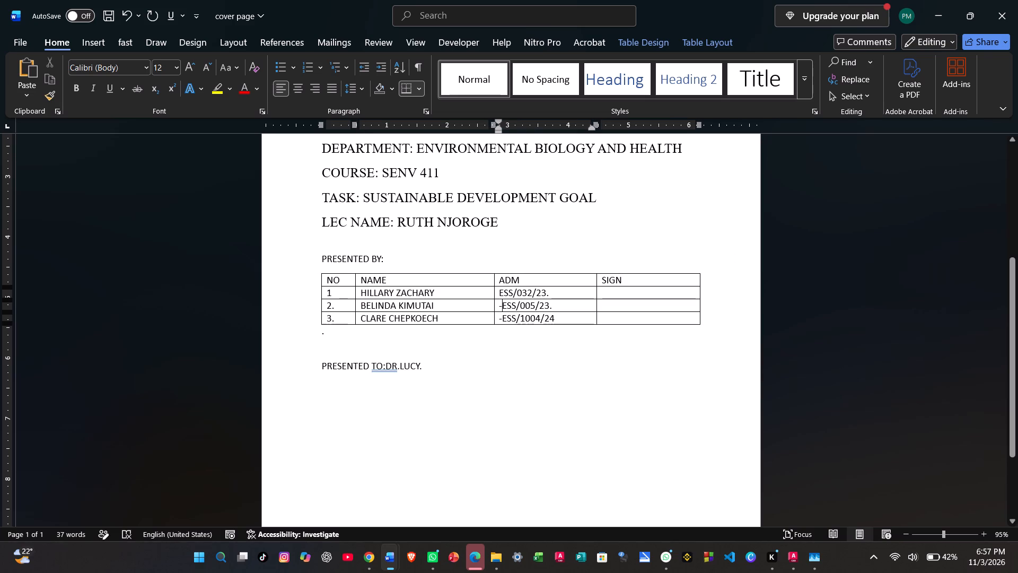
key(BackSpace)
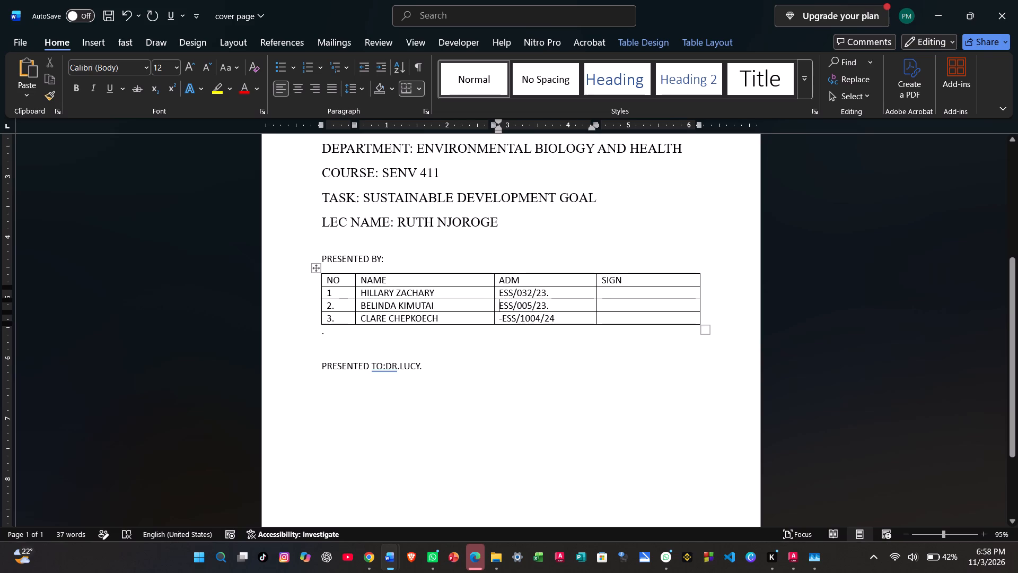
click(502, 321)
key(BackSpace)
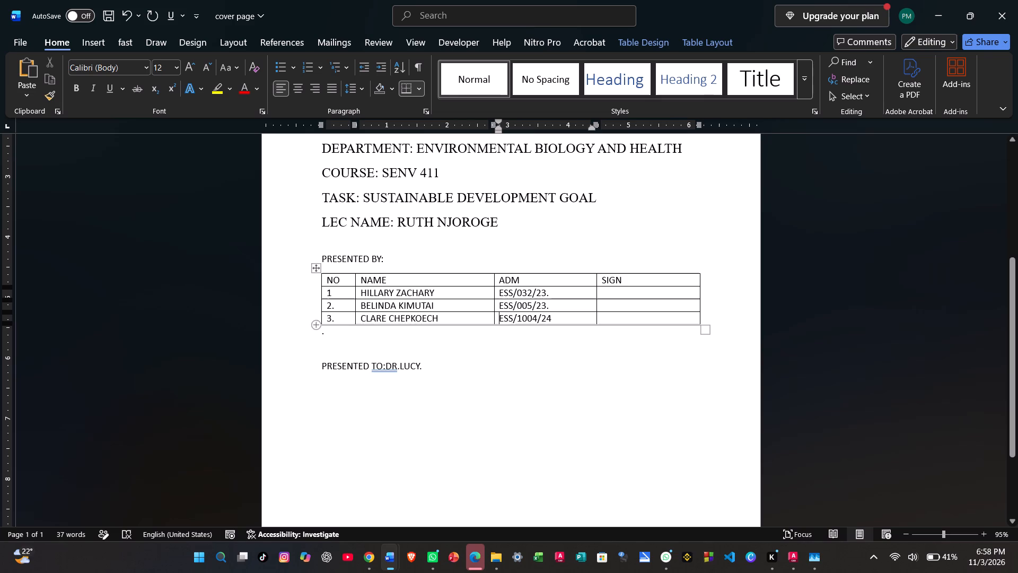
Delete the blank line between the LEC NAME line and the PRESENTED BY: line.
click(329, 248)
key(BackSpace)
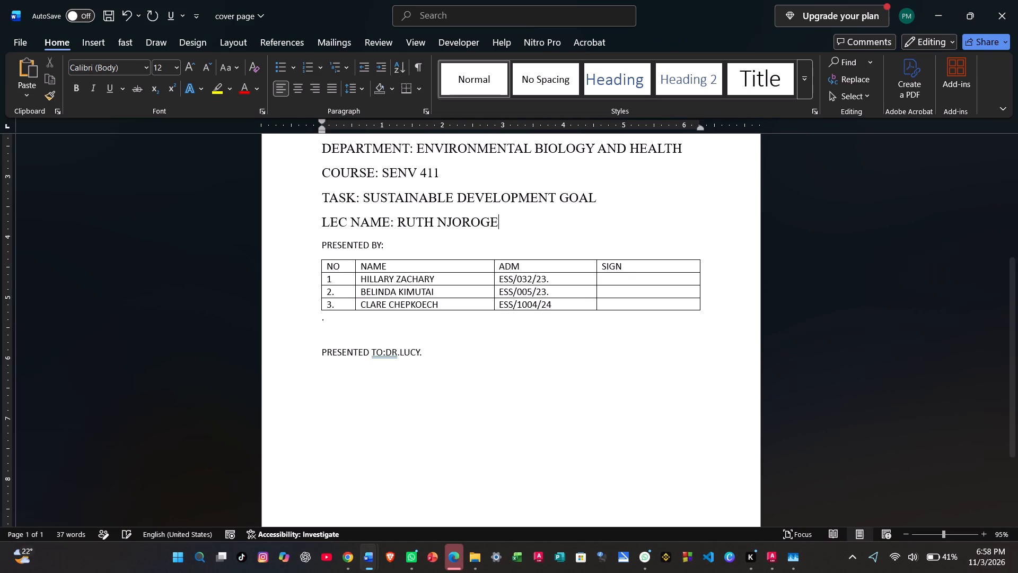
Set the font size of the PRESENTED BY: line to 16.
drag(316, 244, 328, 247)
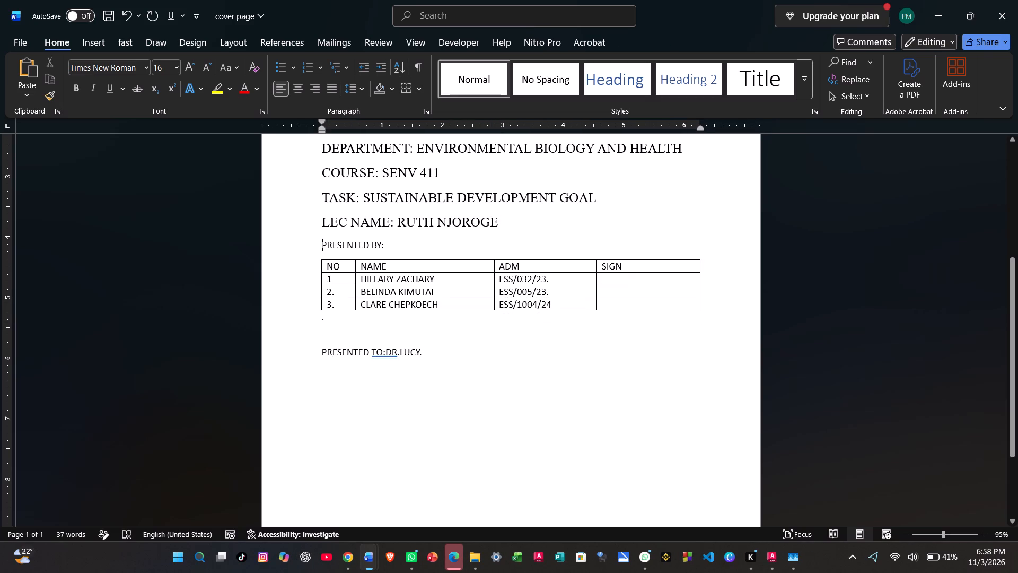
drag(328, 247, 392, 249)
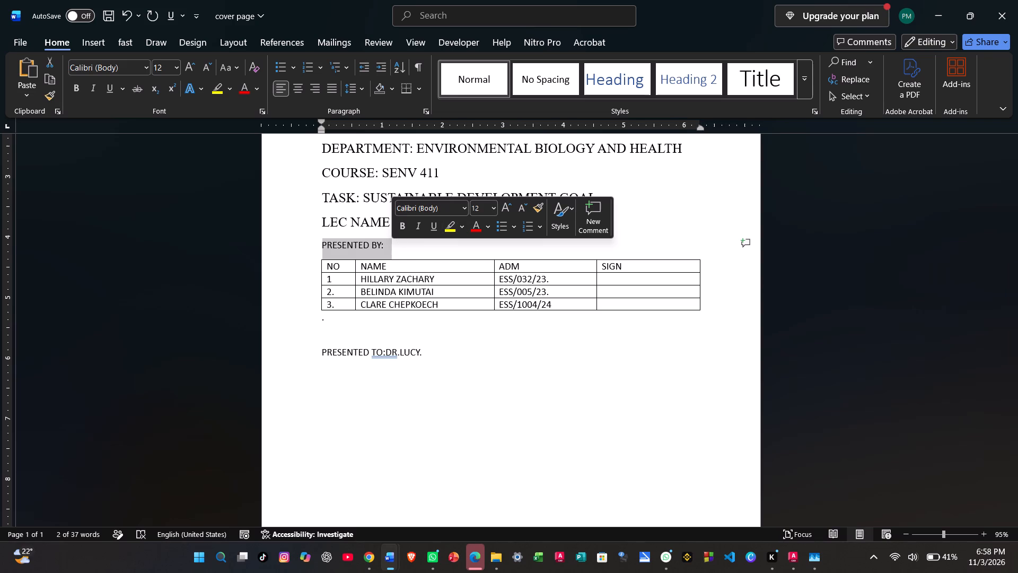
drag(339, 165, 386, 173)
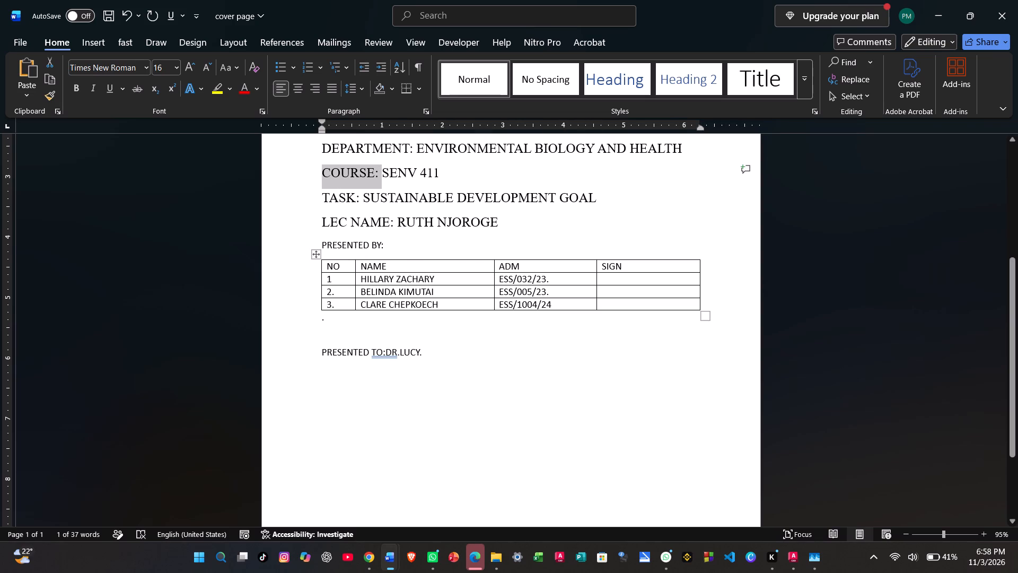
drag(320, 244, 395, 247)
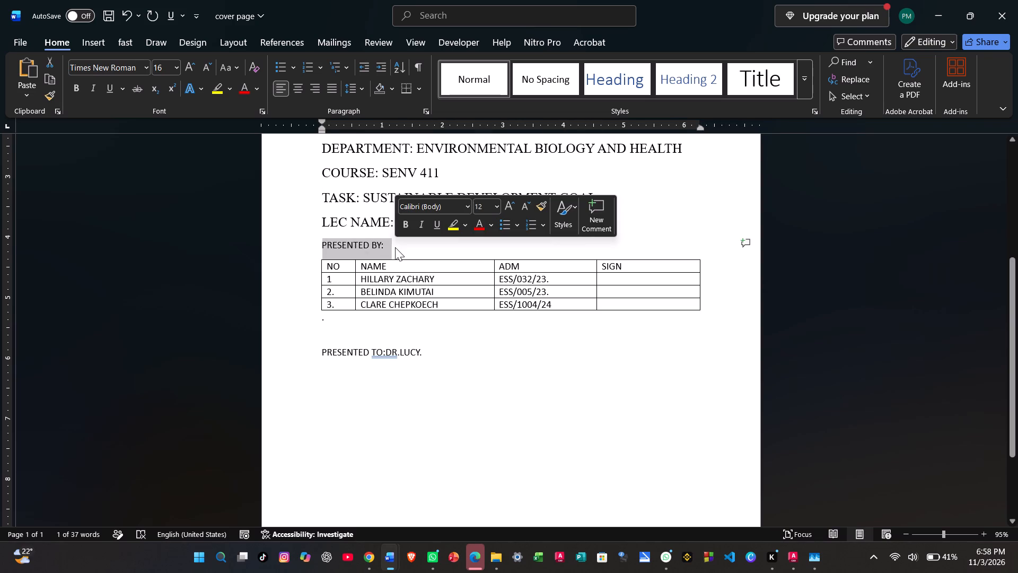
click(497, 211)
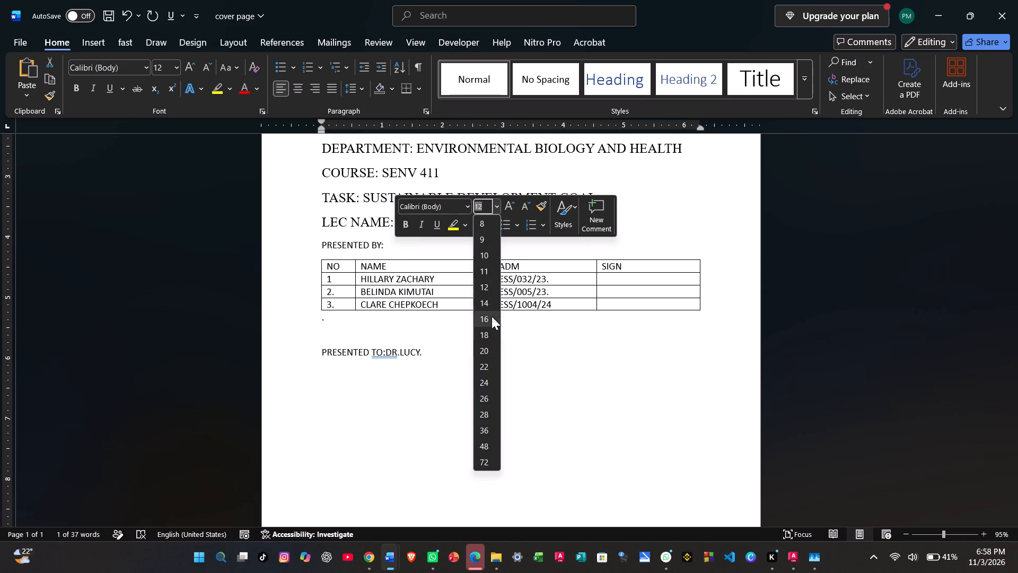
click(490, 317)
click(463, 369)
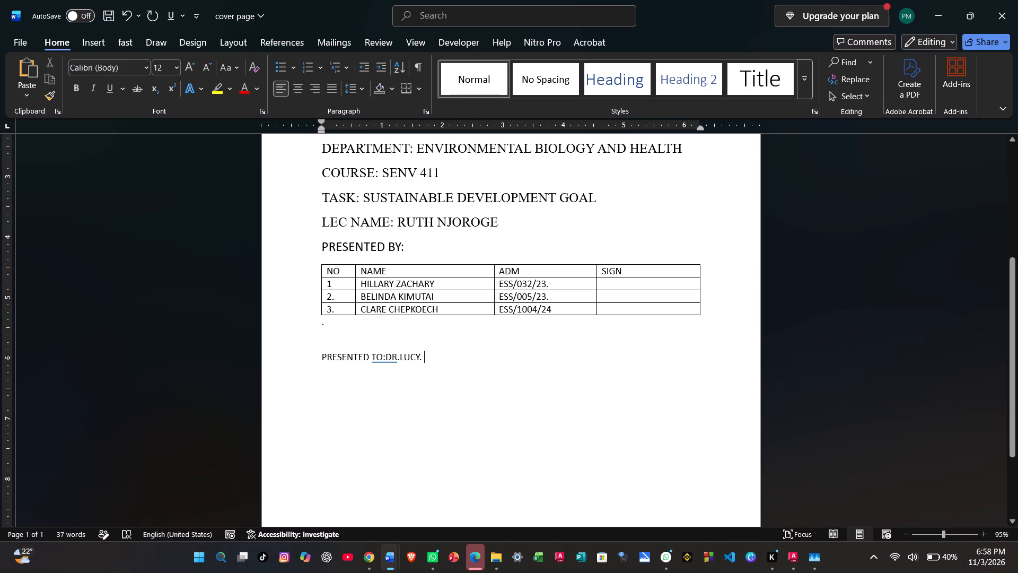
Set the font size of all text in the presenters table to 16.
drag(327, 264, 557, 325)
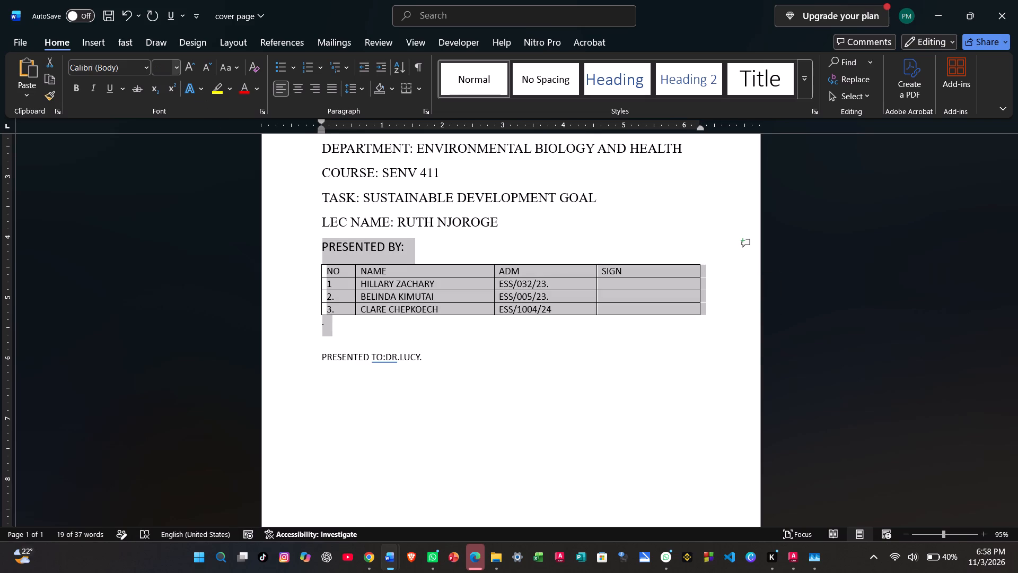
click(170, 71)
click(175, 69)
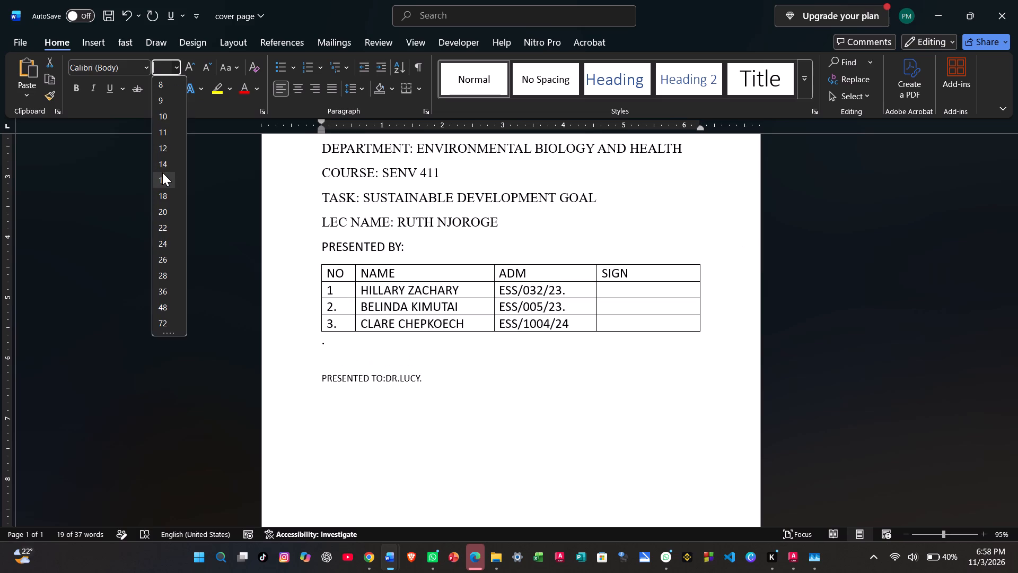
click(162, 172)
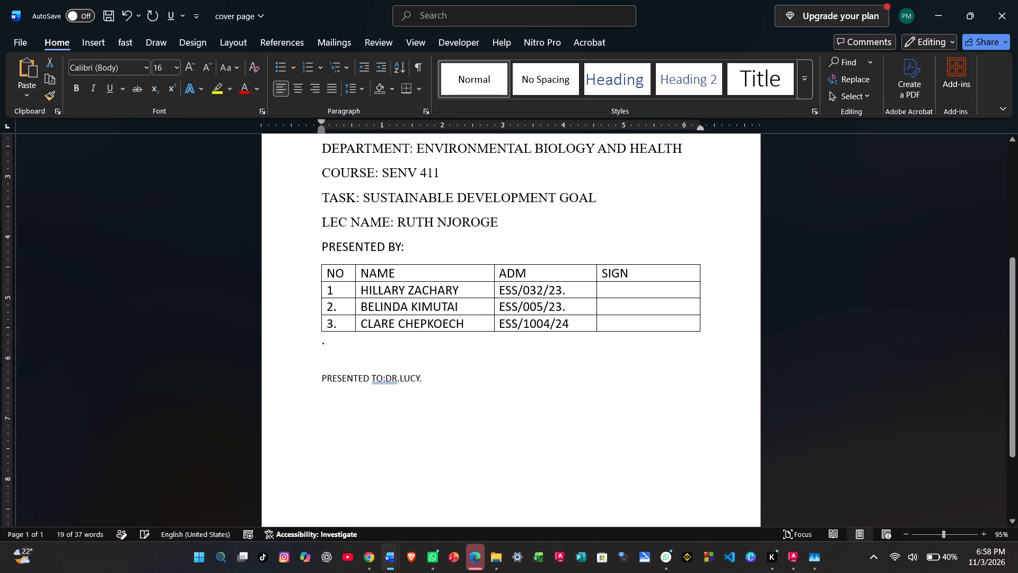
click(561, 378)
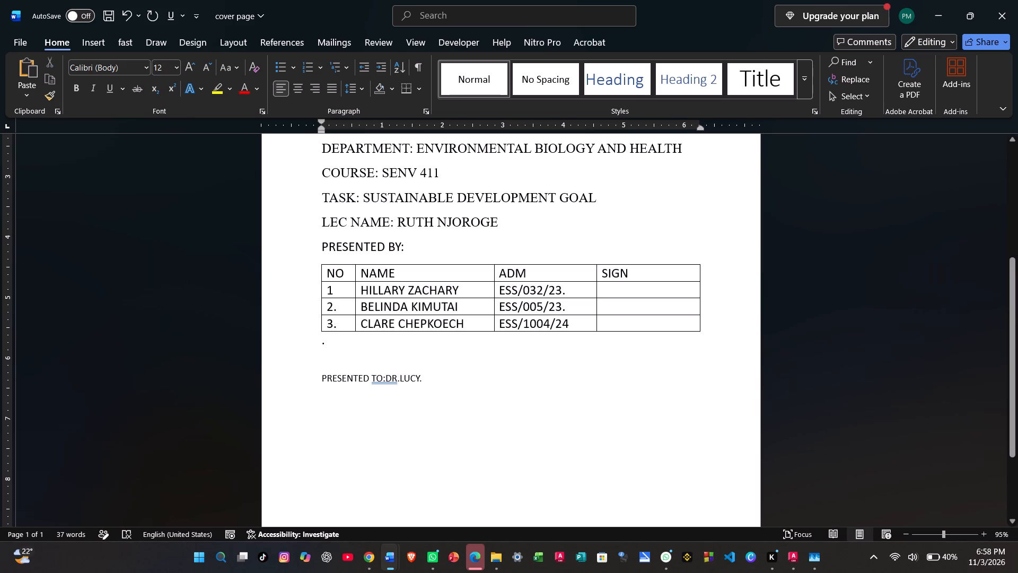
Delete the stray period on the line just below the presenters table.
click(346, 340)
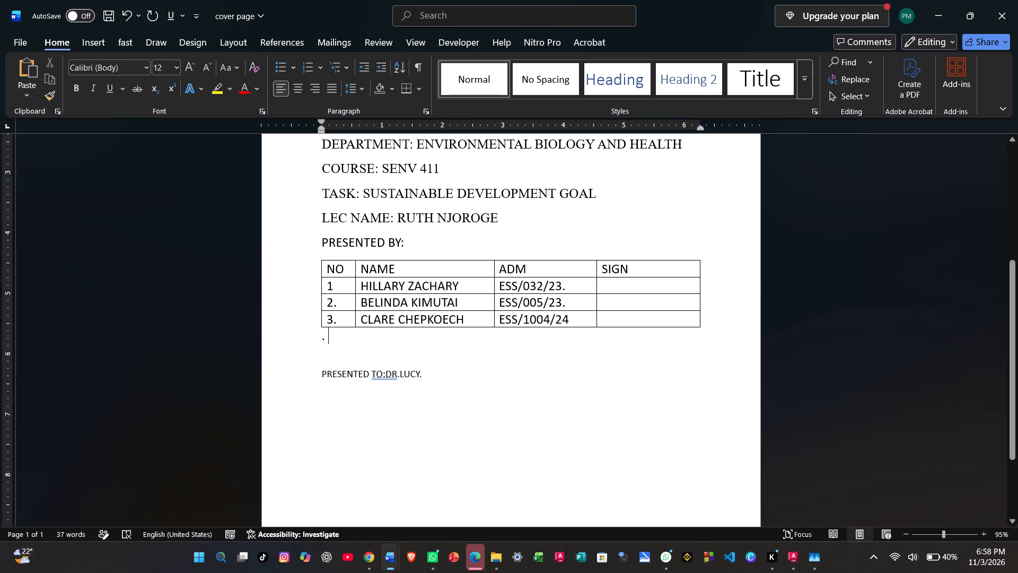
key(BackSpace)
key(BackSpace)
Delete the lecturer's name after the LEC NAME: label.
drag(493, 216, 499, 218)
key(BackSpace)
key(BackSpace)
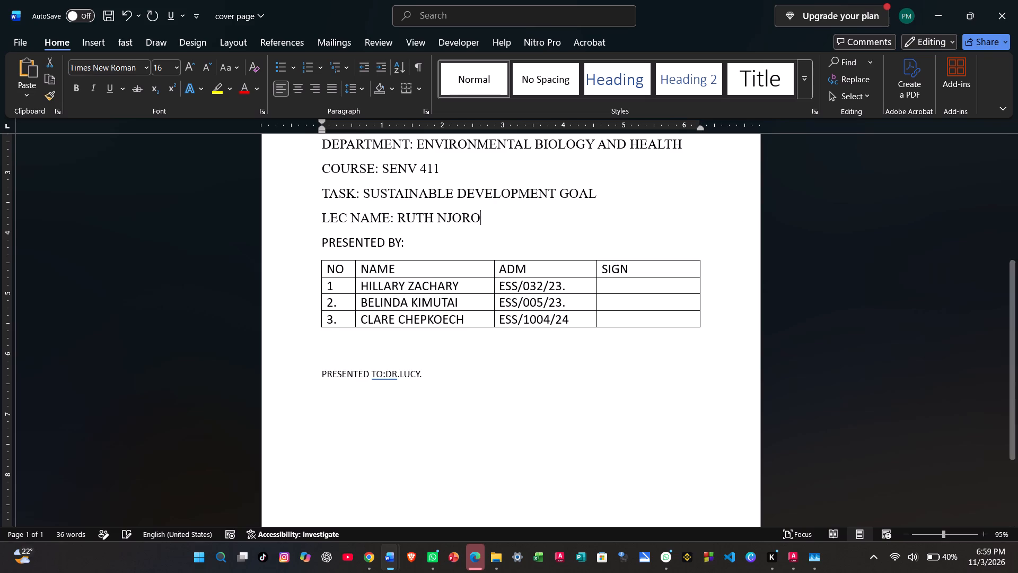
key(BackSpace)
key(BackSpace)
key(BackSpace)
key(BackSpace)
key(BackSpace)
key(BackSpace)
key(BackSpace)
key(BackSpace)
key(BackSpace)
key(BackSpace)
key(BackSpace)
key(BackSpace)
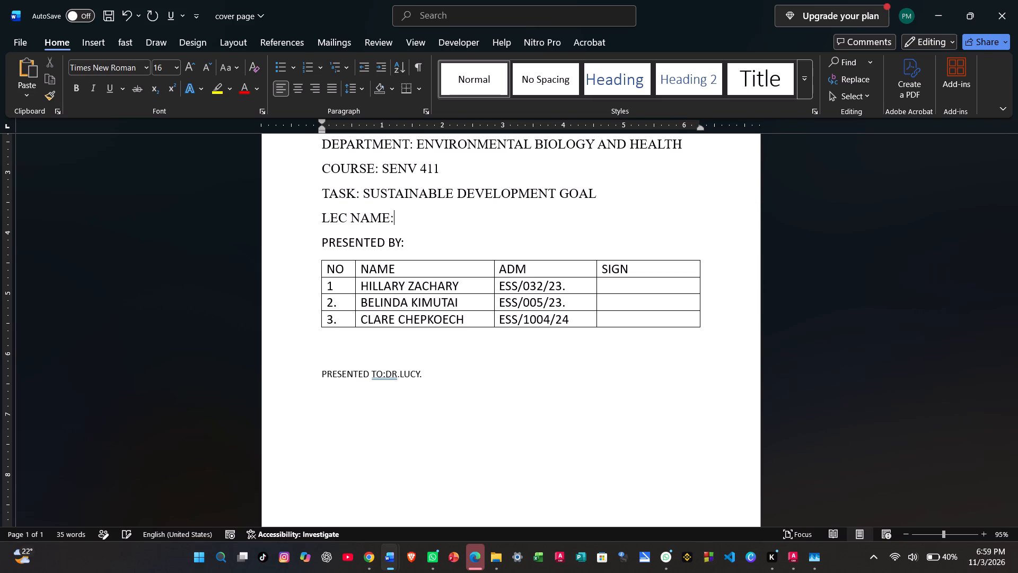
Replace the LEC NAME: label below the TASK line with "PRESENTED TO: DR LUCY".
key(BackSpace)
key(BackSpace)
key(BackSpace)
key(BackSpace)
key(BackSpace)
key(BackSpace)
key(BackSpace)
key(BackSpace)
key(p)
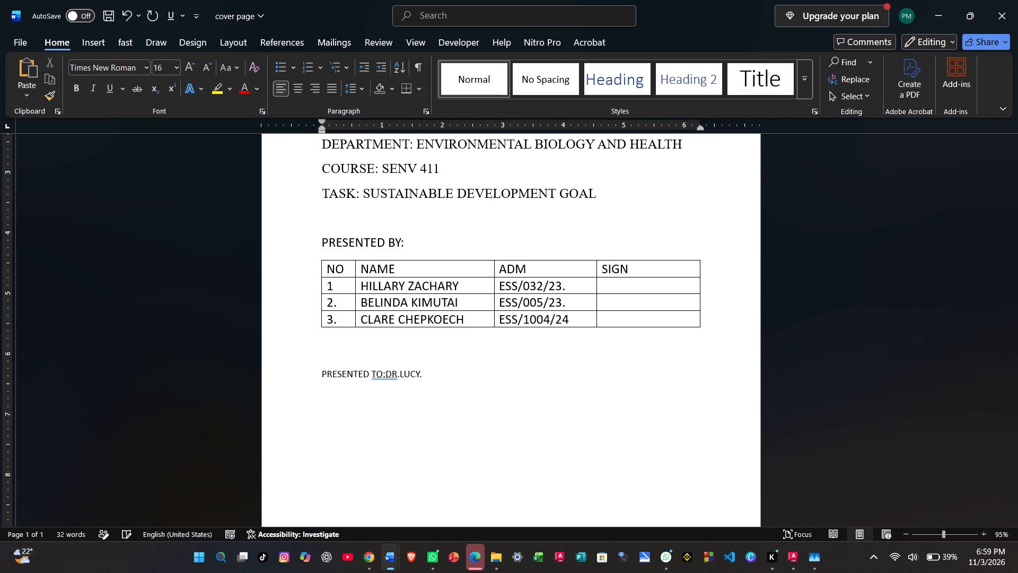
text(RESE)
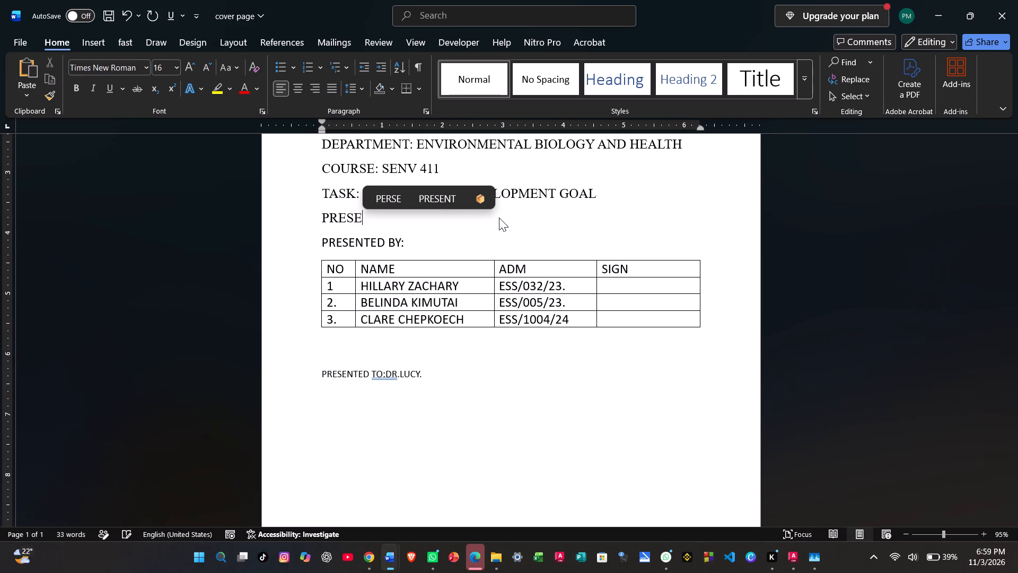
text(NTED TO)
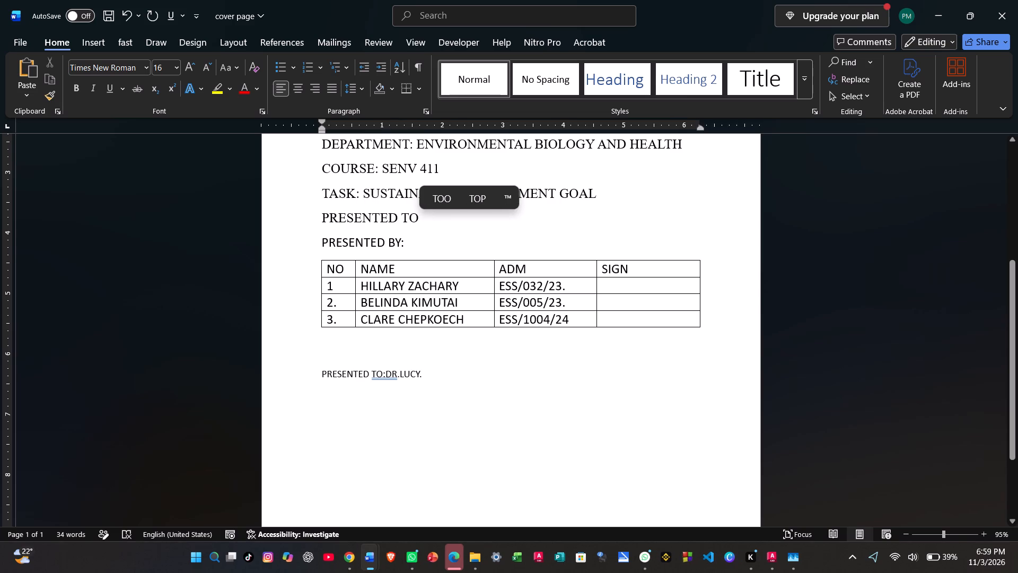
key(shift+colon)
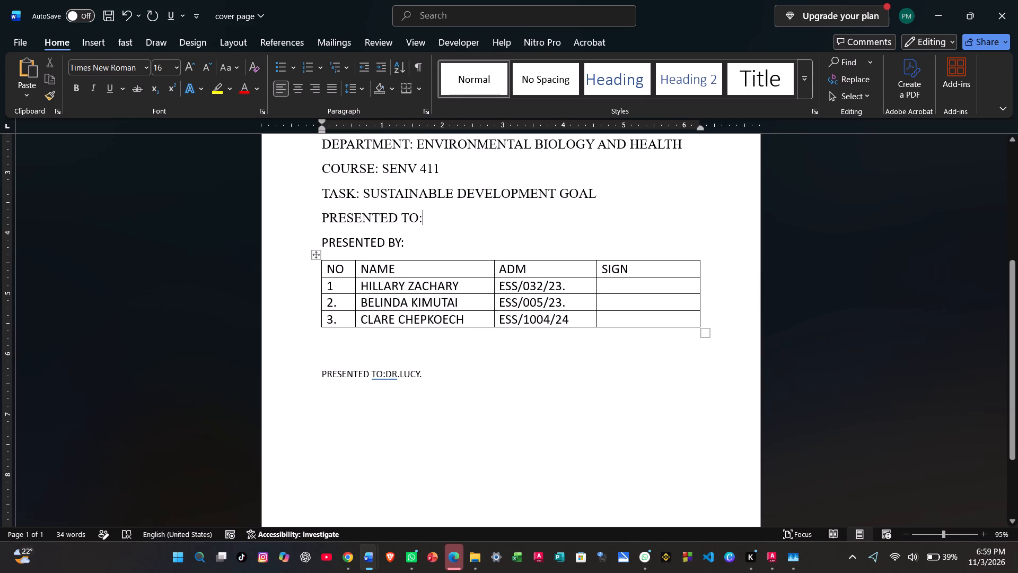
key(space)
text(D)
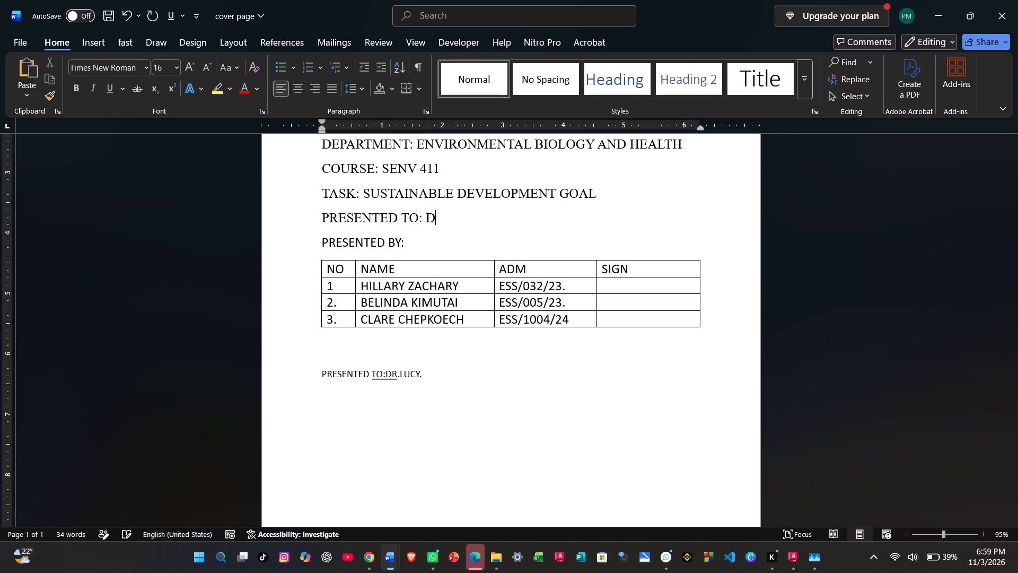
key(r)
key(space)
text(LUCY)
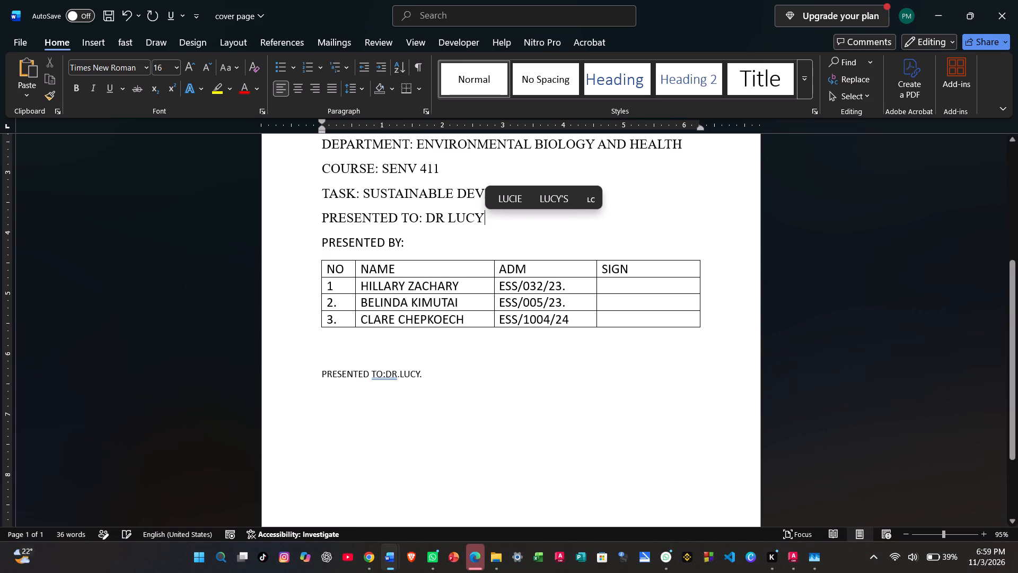
Delete the duplicate PRESENTED TO line below the presenters table.
drag(319, 370, 459, 379)
key(BackSpace)
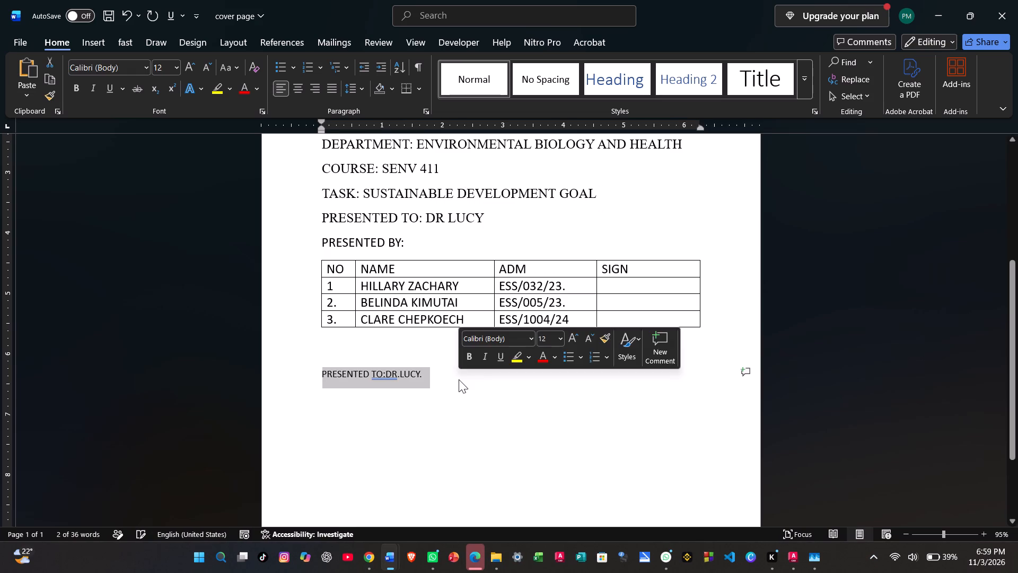
Review the cover page from the university logo down to the area below the presenters table.
scroll(414, 450, up, 3)
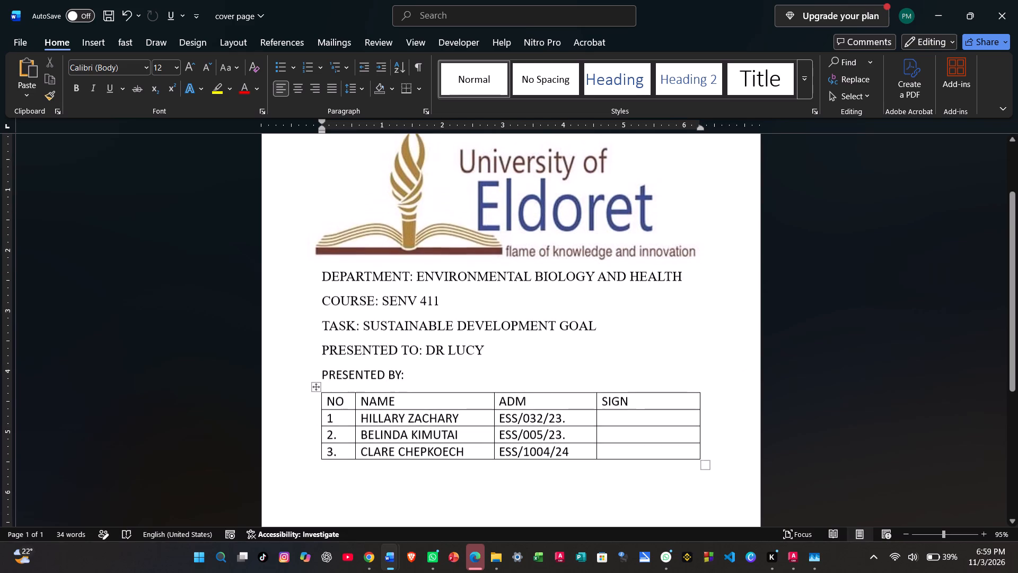
scroll(414, 450, up, 1)
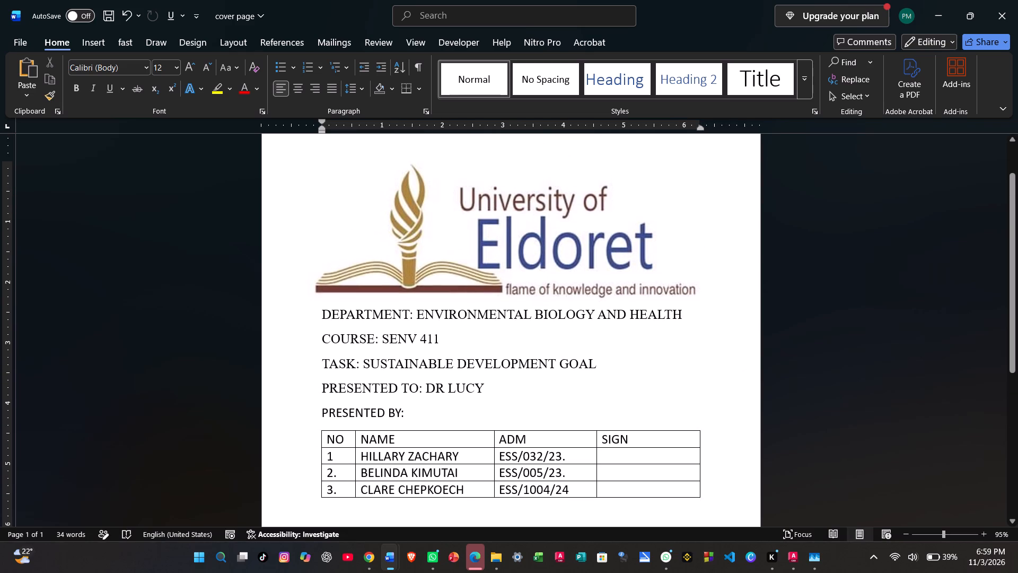
scroll(417, 386, down, 1)
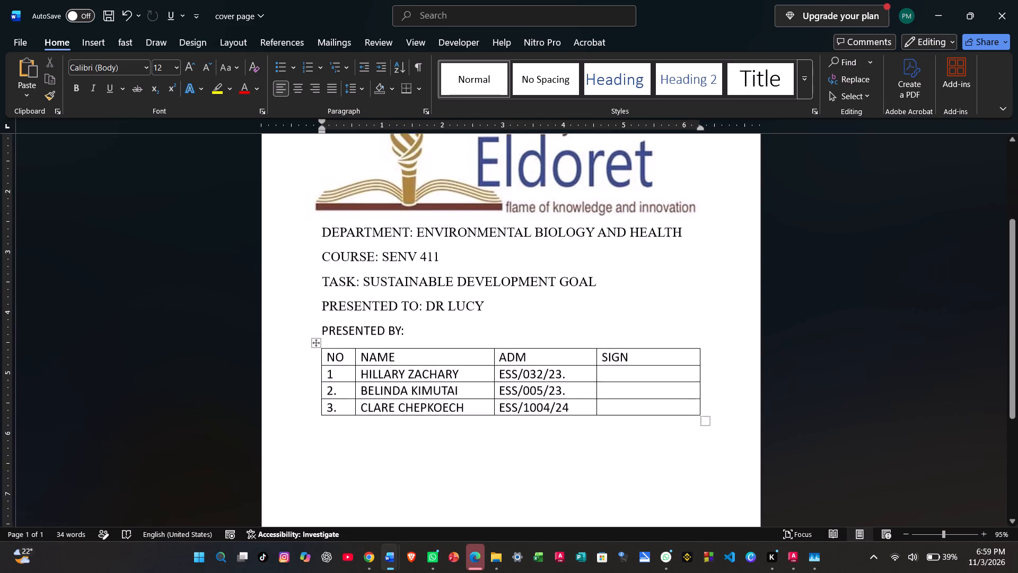
scroll(417, 386, down, 1)
scroll(331, 403, down, 1)
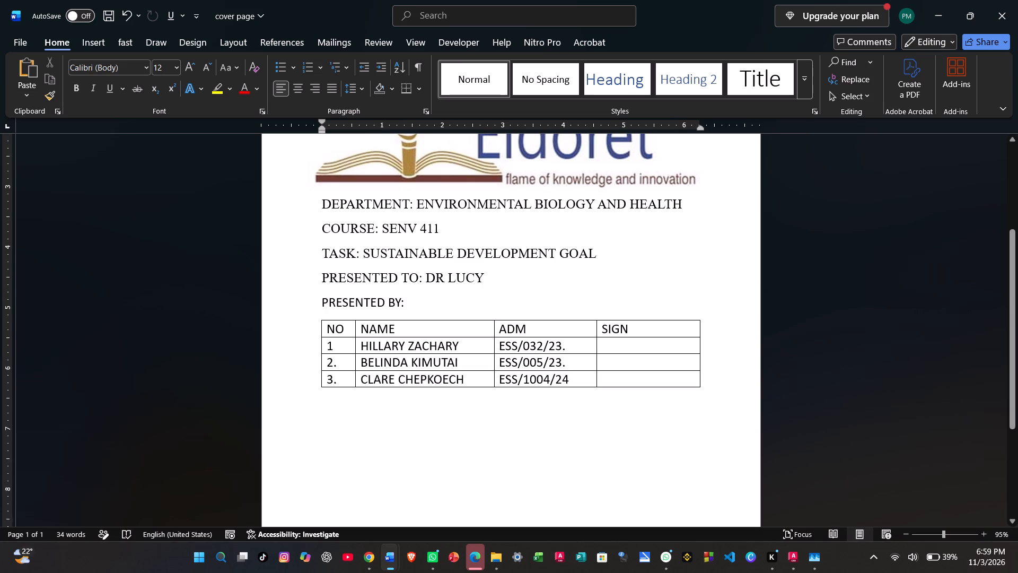
scroll(331, 403, down, 1)
scroll(331, 403, up, 2)
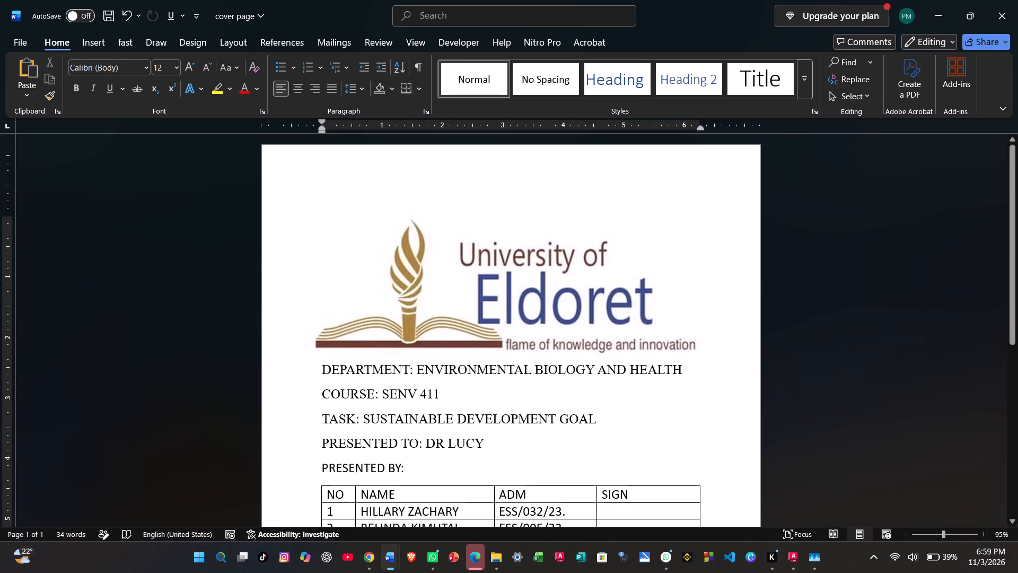
scroll(331, 403, down, 1)
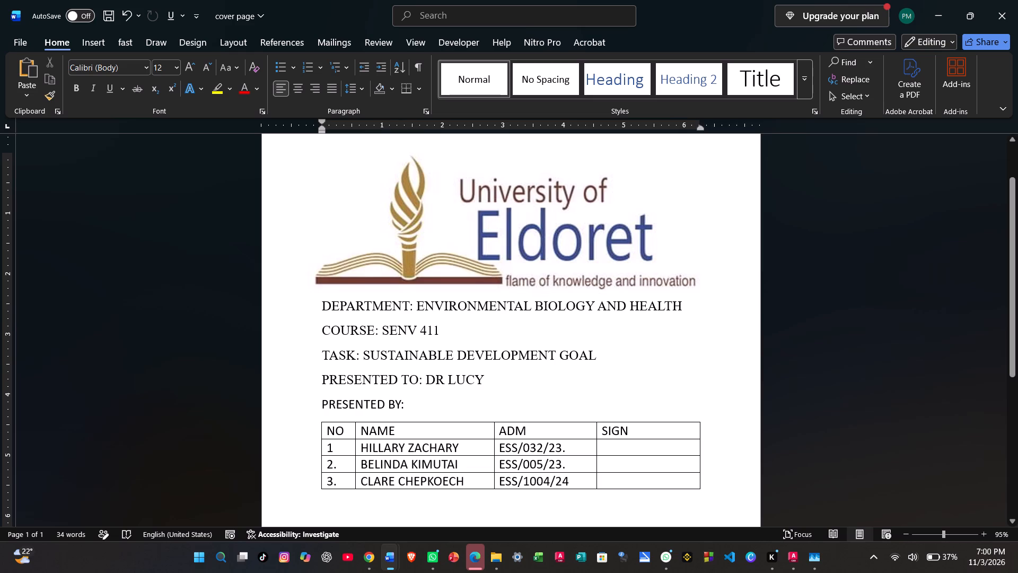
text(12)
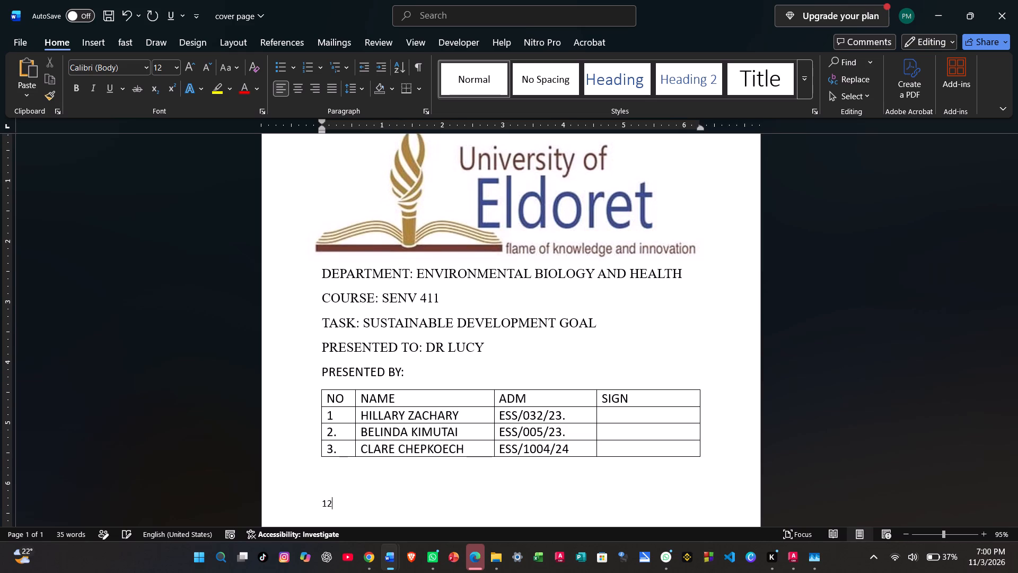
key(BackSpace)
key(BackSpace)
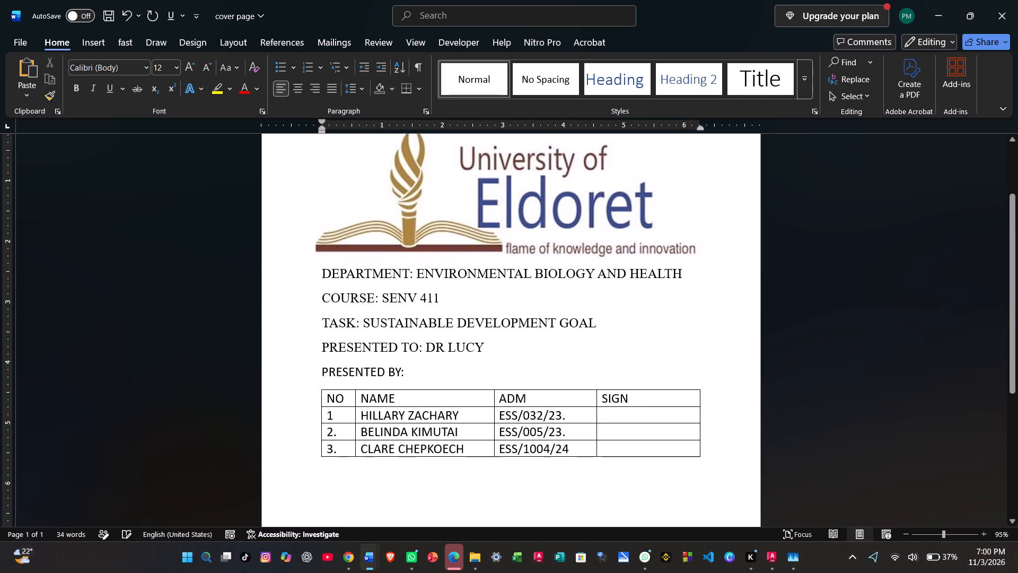
Add "12:RESPONSIBLE CONSUMPTION AND PRODUCTION" after SUSTAINABLE DEVELOPMENT GOAL at the end of the TASK line.
click(609, 320)
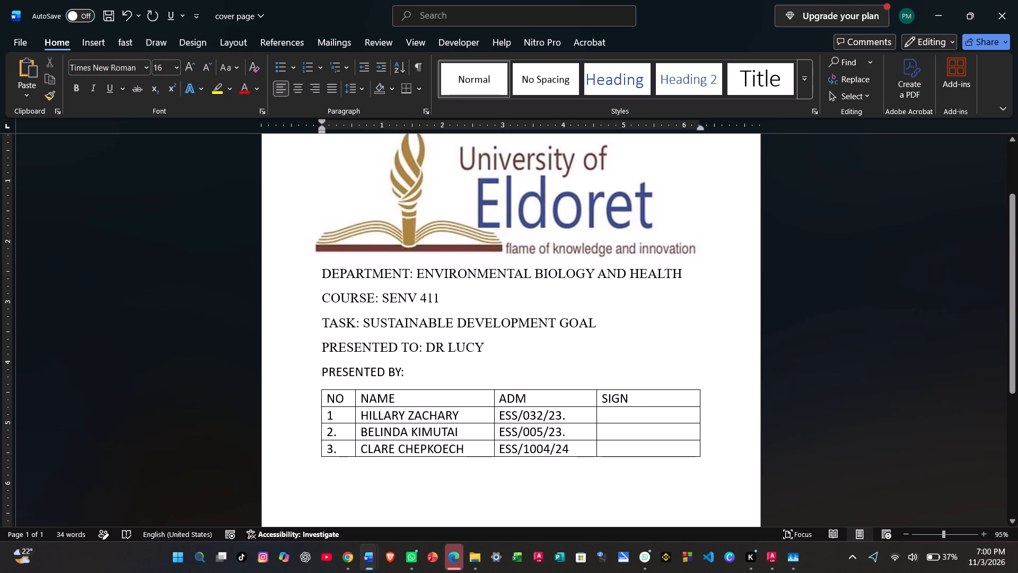
key(space)
text(12)
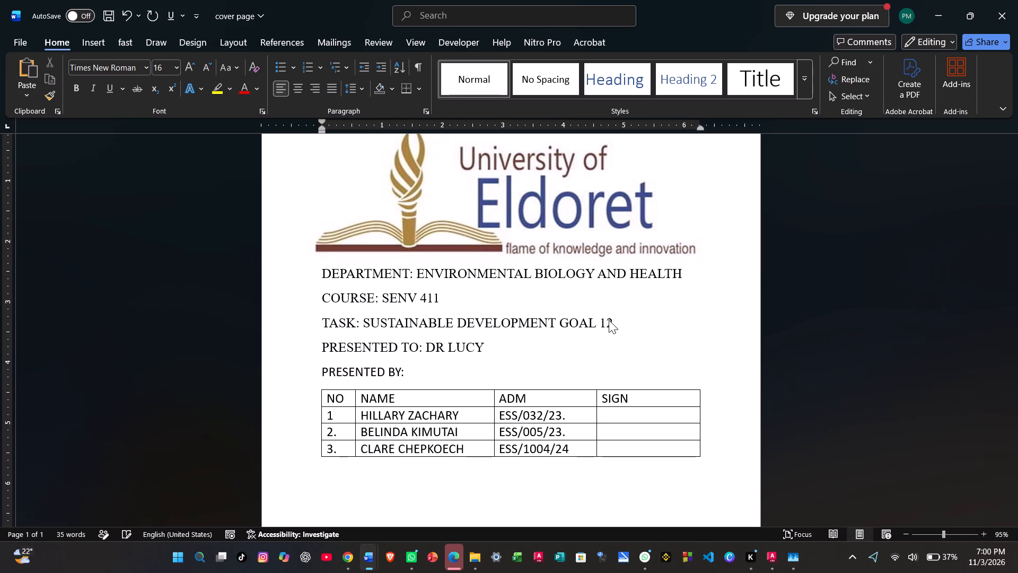
key(shift+colon)
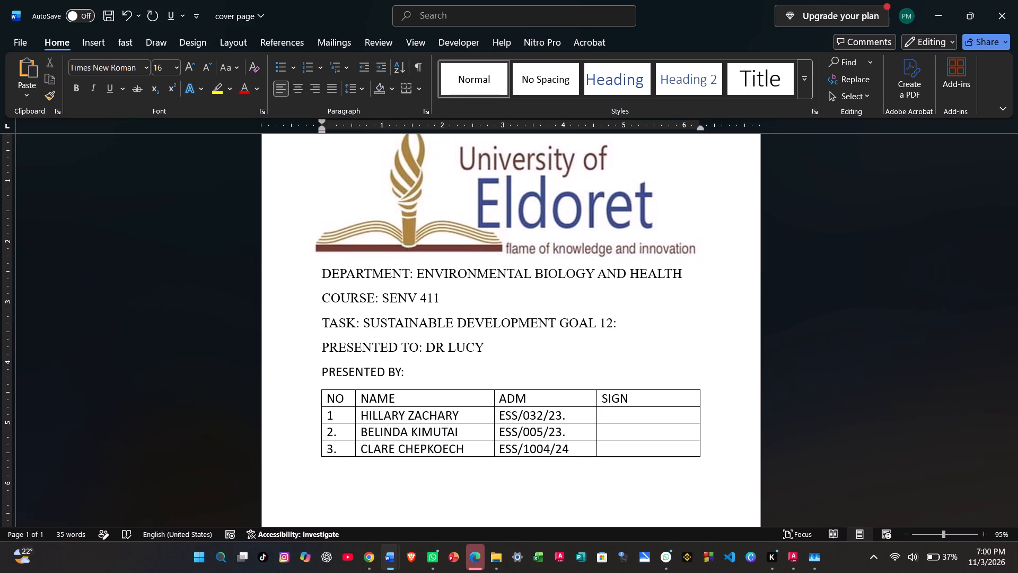
text(RESPONSIBLE CONSUMPTION)
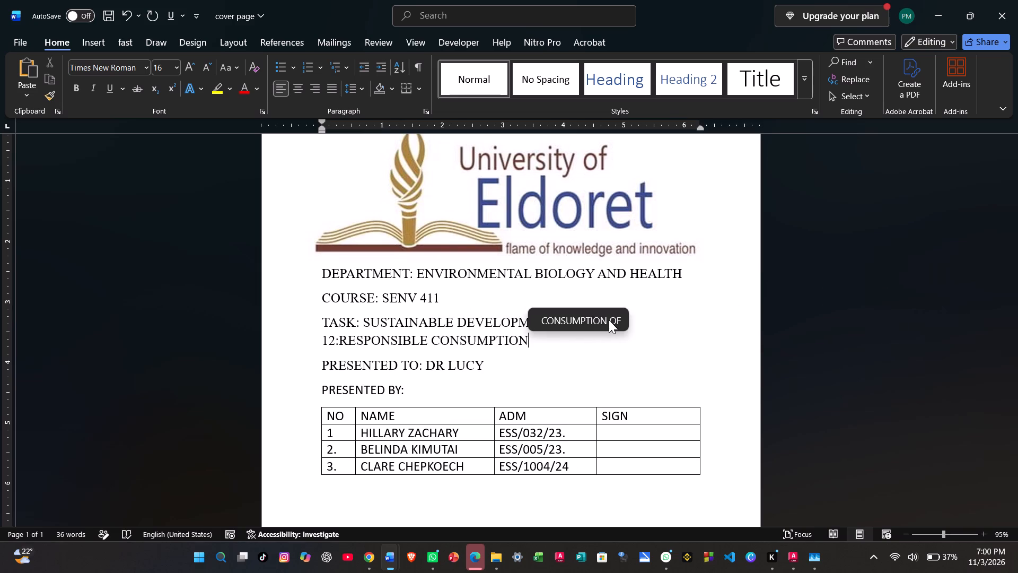
key(space)
text(AND PRODUCTIO)
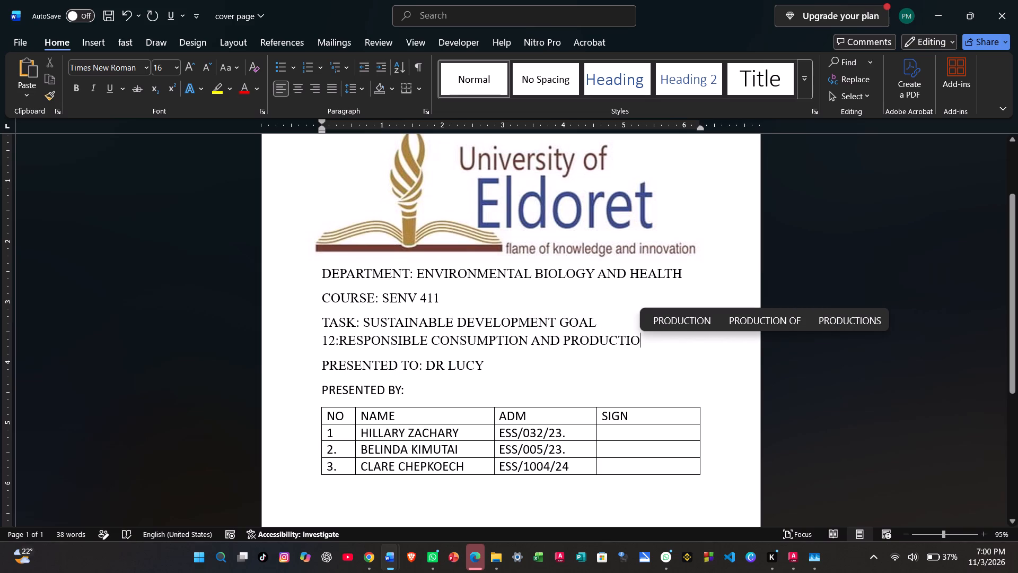
key(n)
Set the font size of all cover page text, from the DEPARTMENT line through the presenters table, to 14.
scroll(363, 398, down, 1)
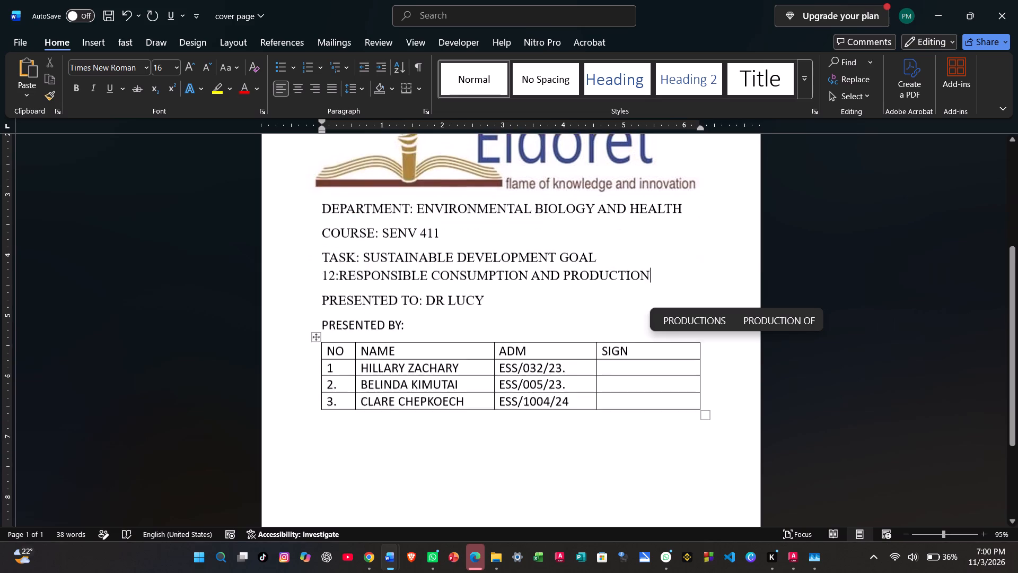
scroll(363, 398, down, 1)
scroll(363, 398, up, 2)
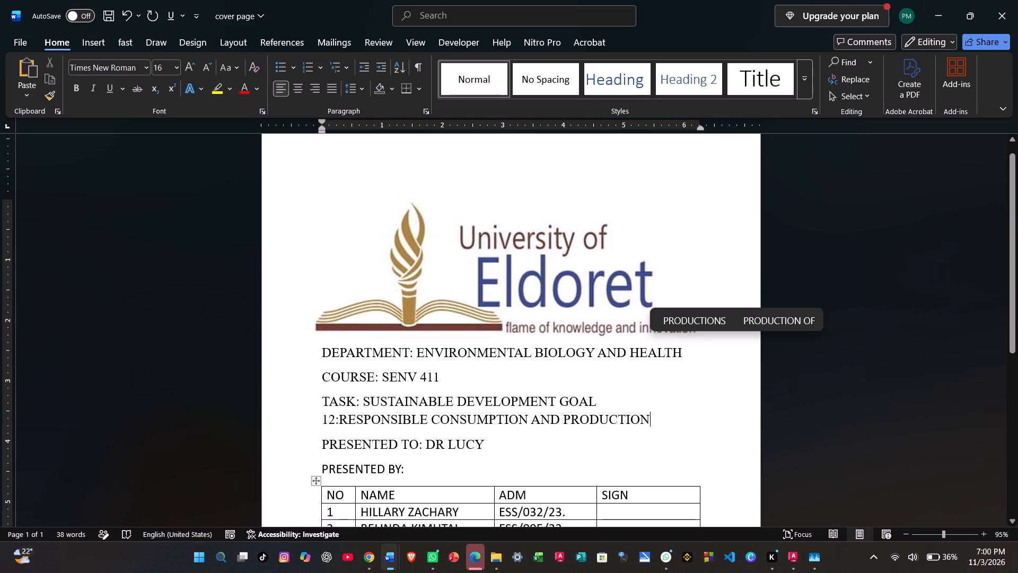
drag(304, 348, 457, 524)
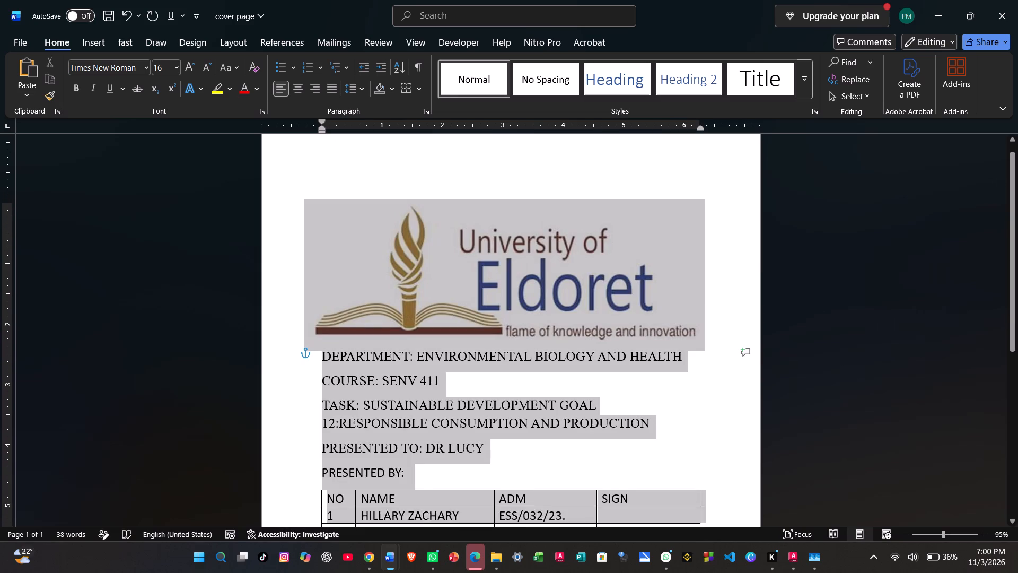
drag(457, 524, 444, 473)
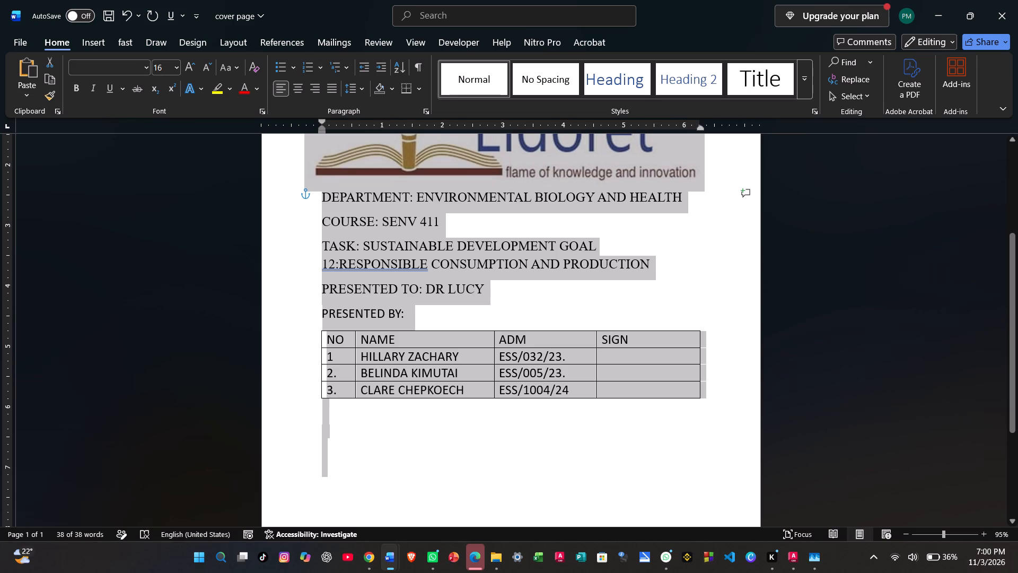
click(172, 65)
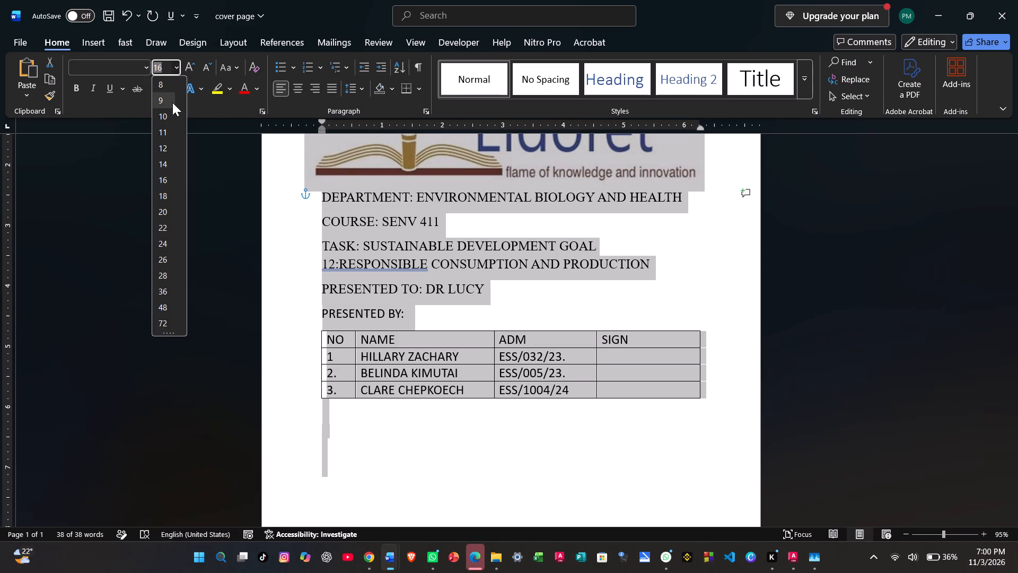
click(171, 164)
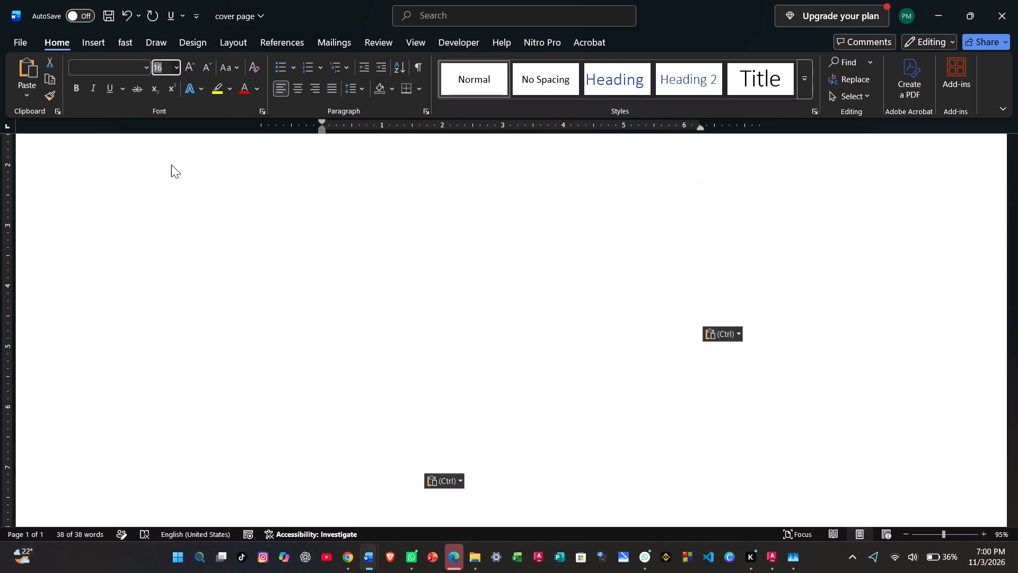
click(611, 411)
Insert a space between "12:" and RESPONSIBLE in the TASK line.
scroll(549, 368, up, 1)
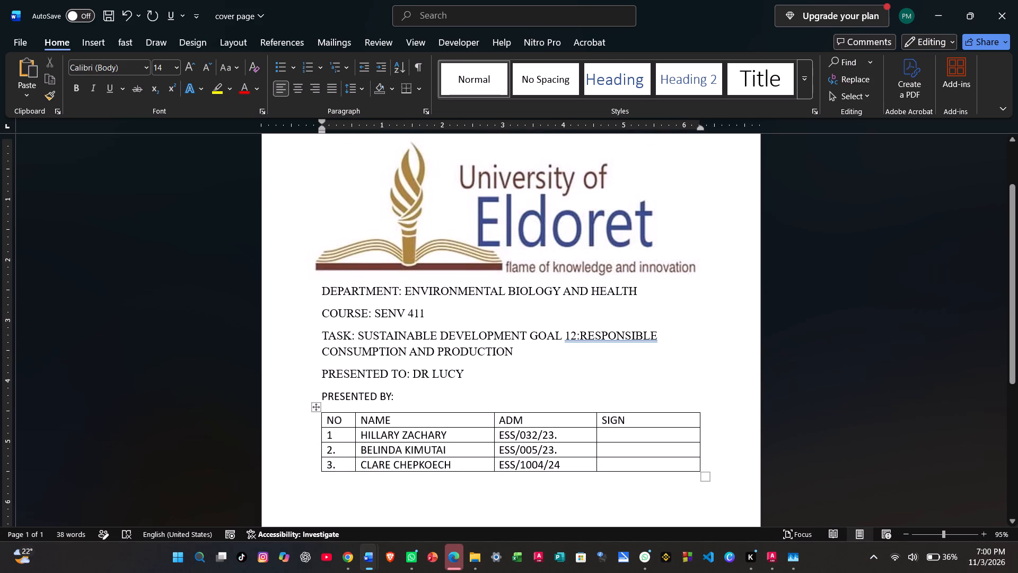
click(581, 337)
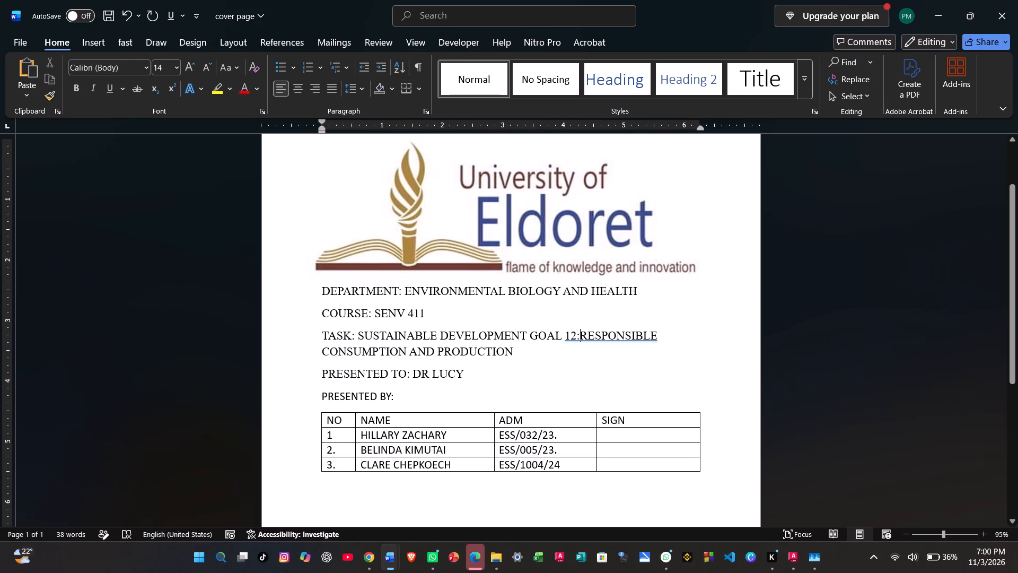
key(space)
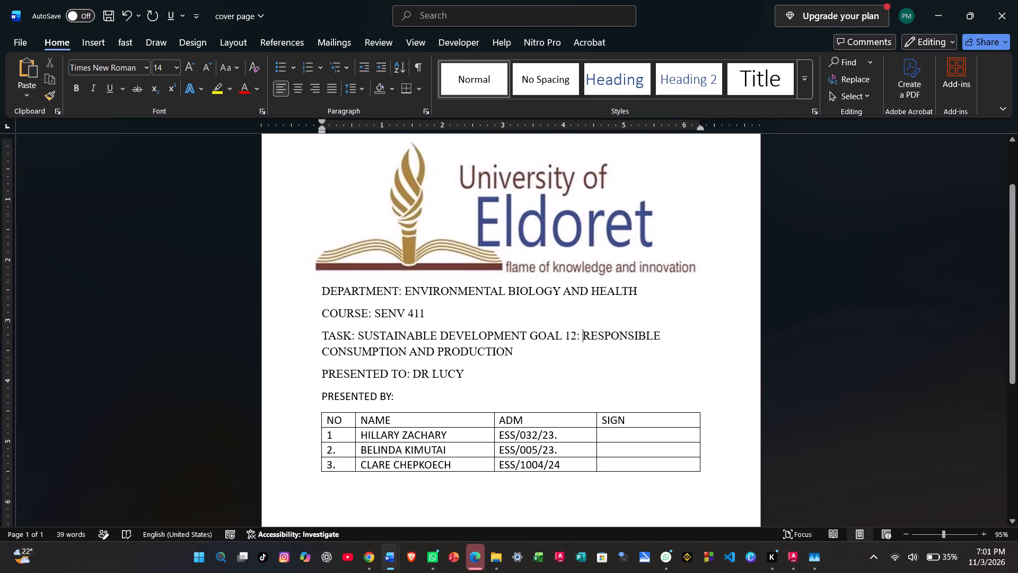
Print one copy of the cover page on the EPSON L3250 Series printer.
scroll(398, 385, down, 1)
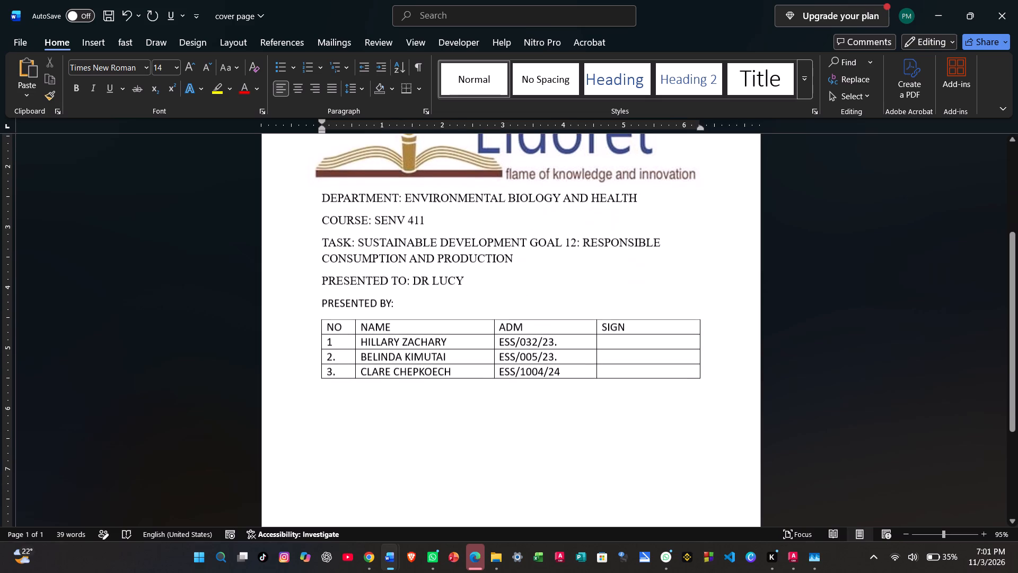
scroll(450, 367, down, 1)
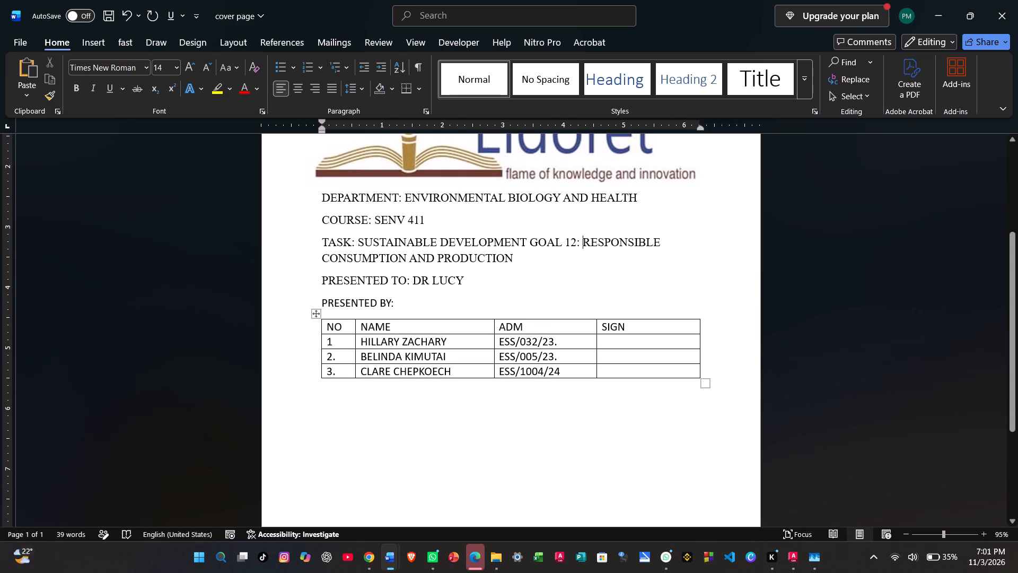
scroll(450, 367, down, 3)
click(403, 369)
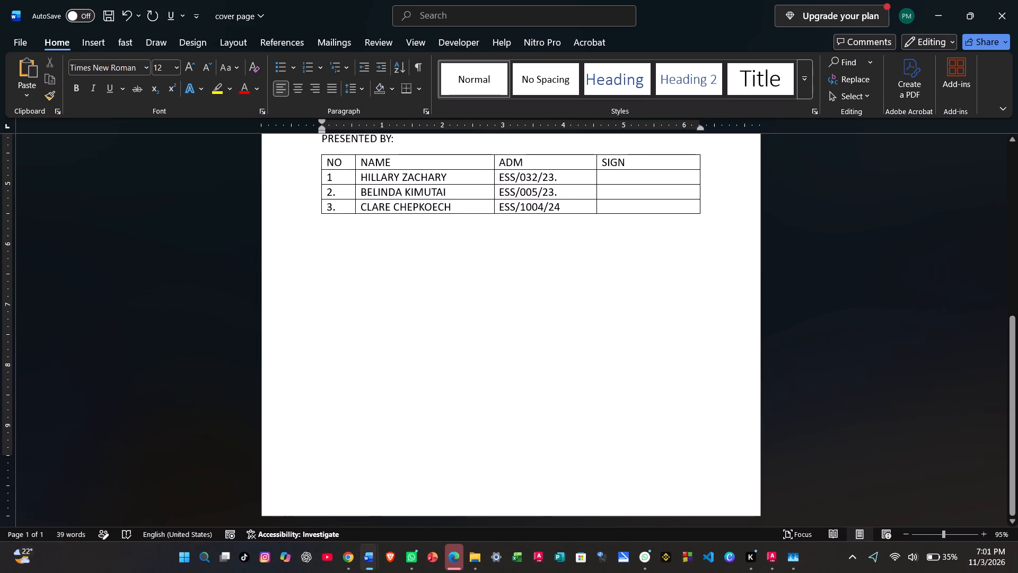
scroll(414, 386, up, 1)
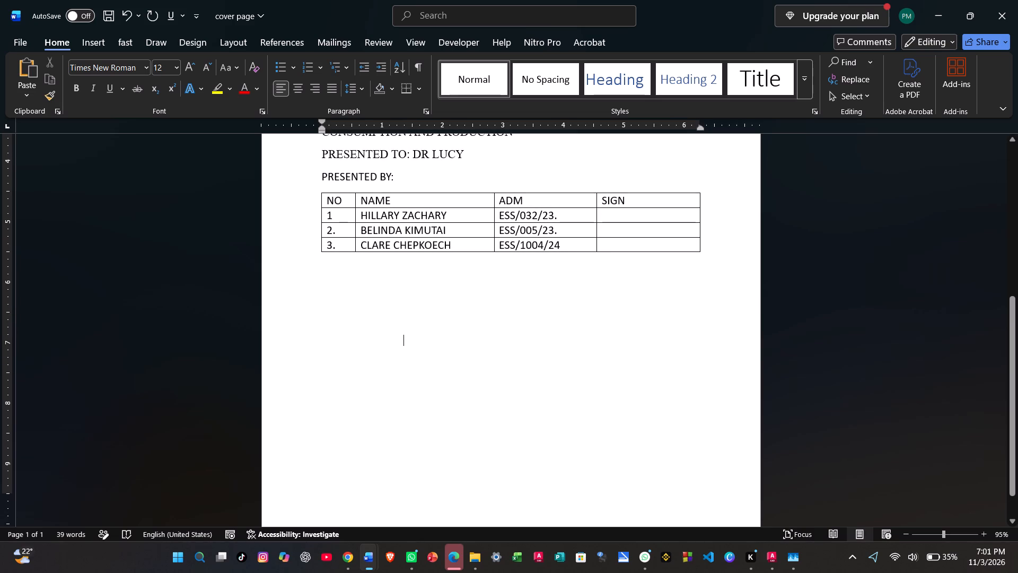
key(ctrl+p)
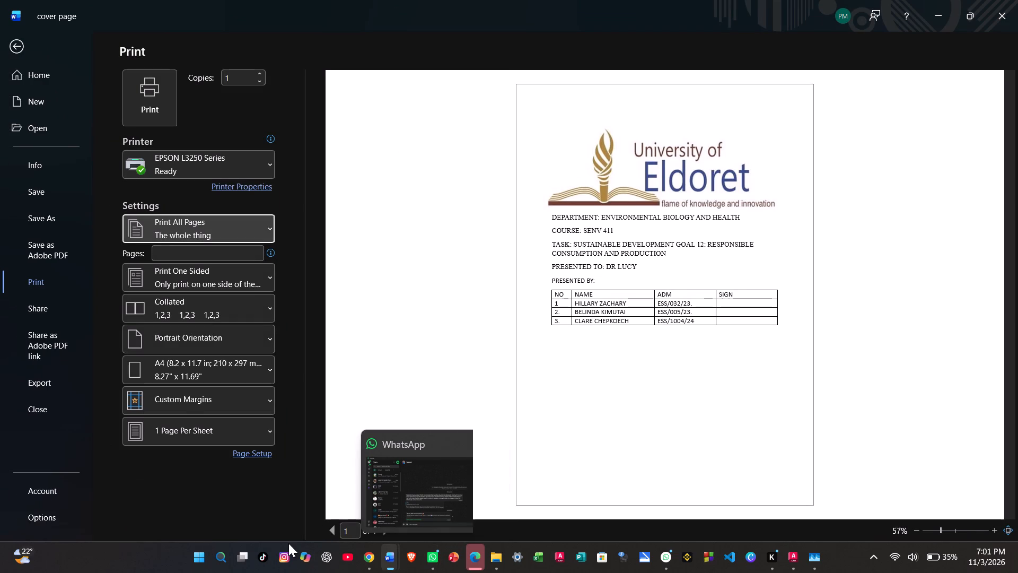
click(150, 97)
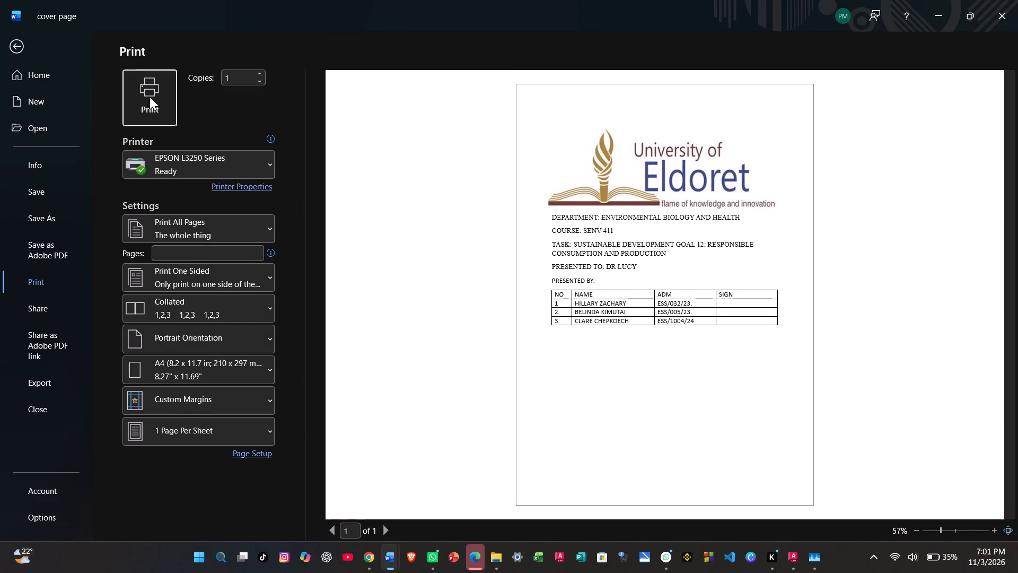
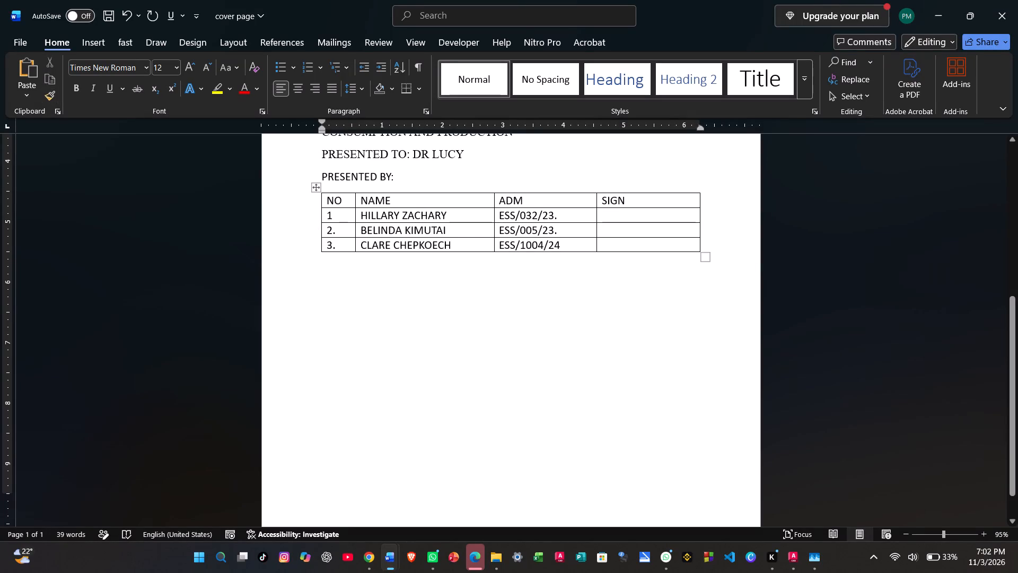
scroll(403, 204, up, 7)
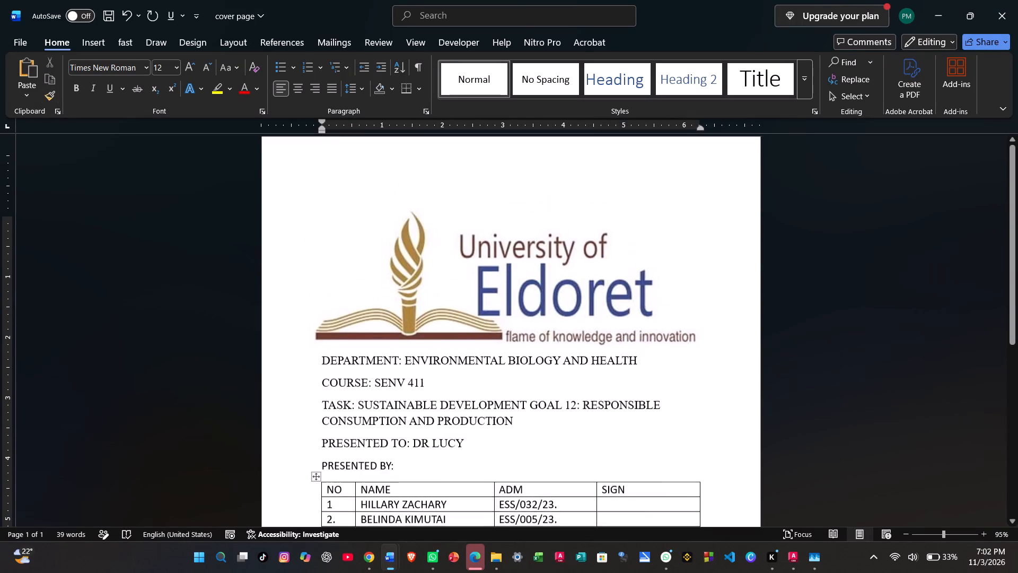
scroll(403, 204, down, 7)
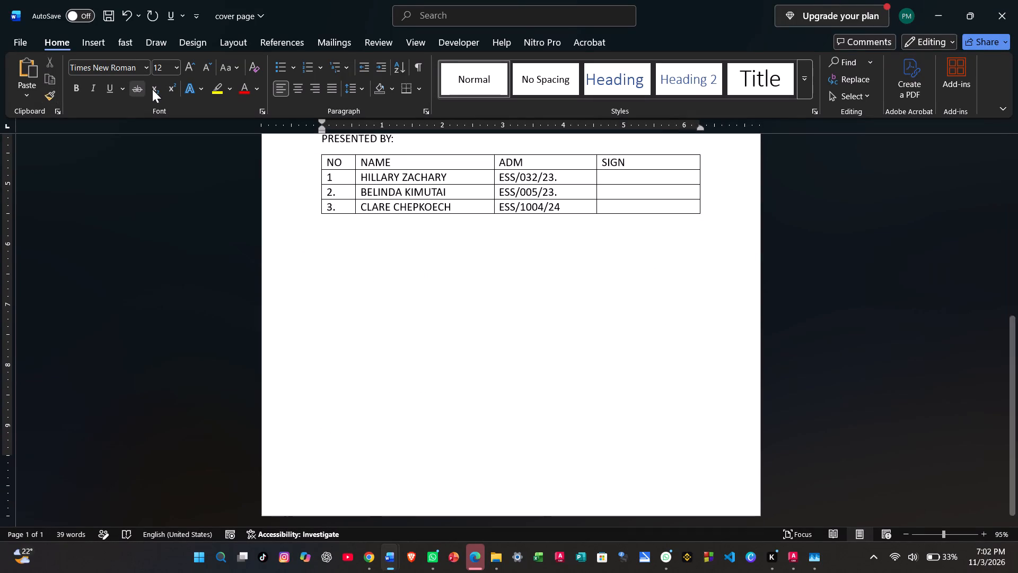